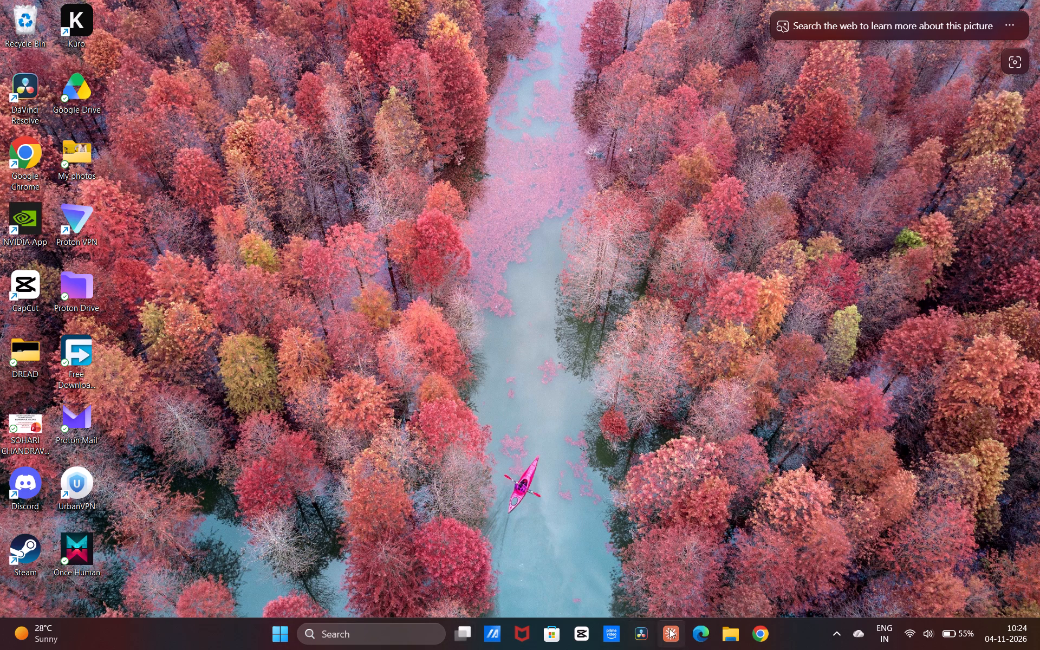
Open Google Chrome and search the web for canva.
{"action": "left_click", "coordinate": [759, 629]}
{"action": "left_click", "coordinate": [421, 276]}
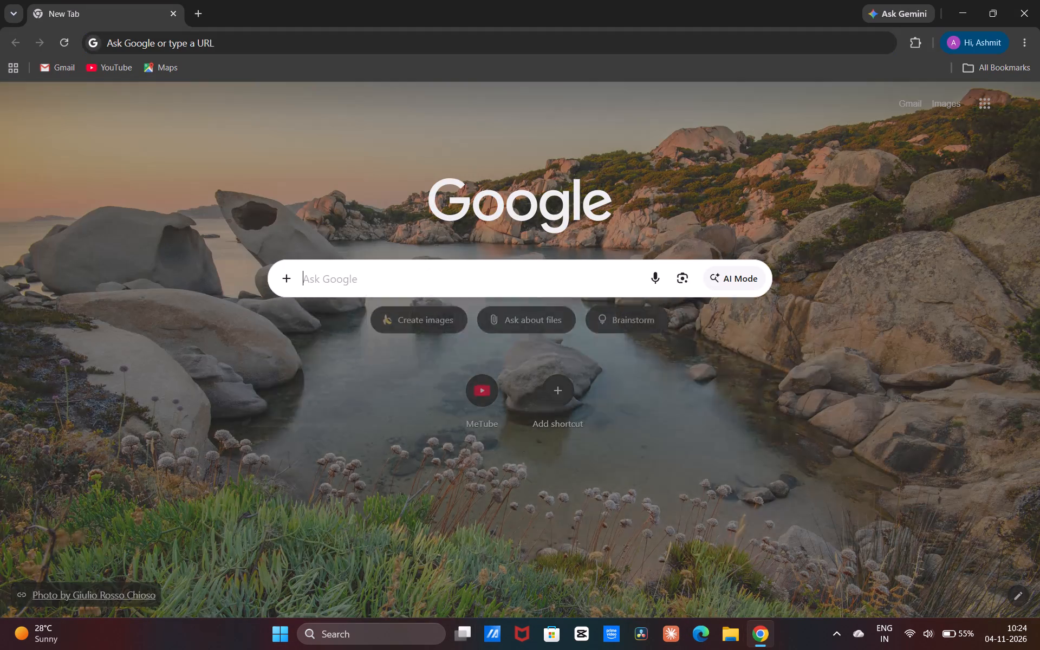
{"action": "type", "text": "can"}
{"action": "left_click", "coordinate": [365, 355]}
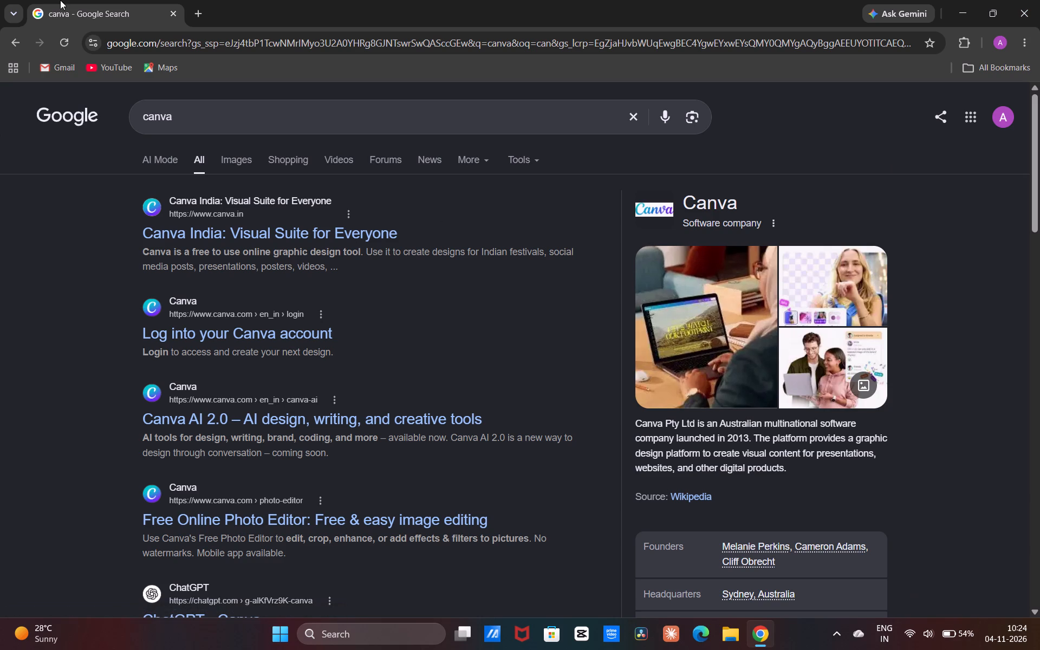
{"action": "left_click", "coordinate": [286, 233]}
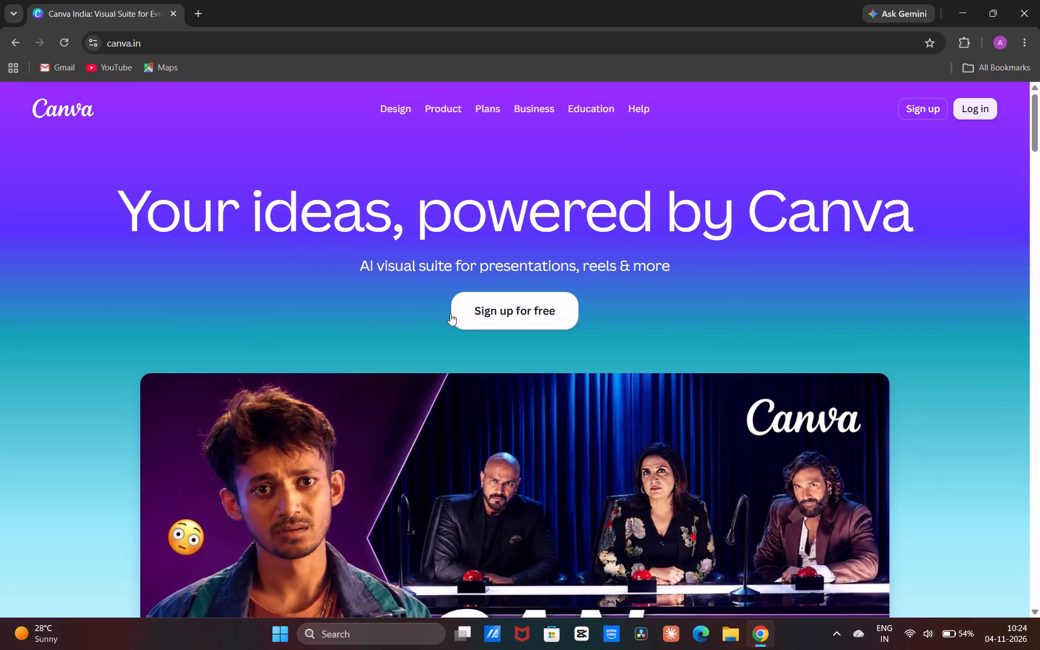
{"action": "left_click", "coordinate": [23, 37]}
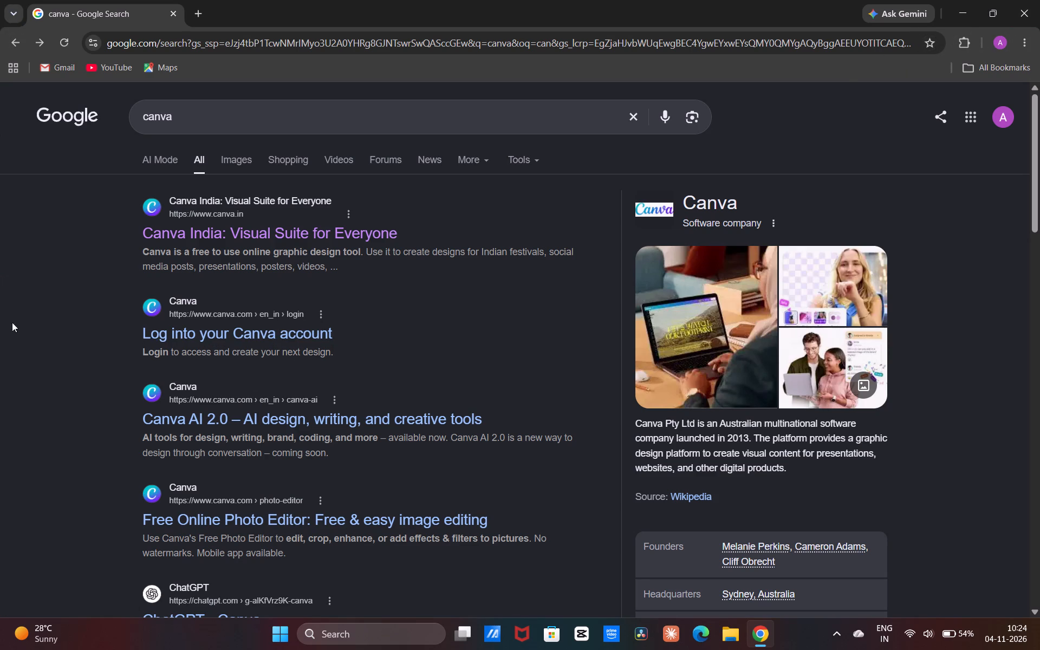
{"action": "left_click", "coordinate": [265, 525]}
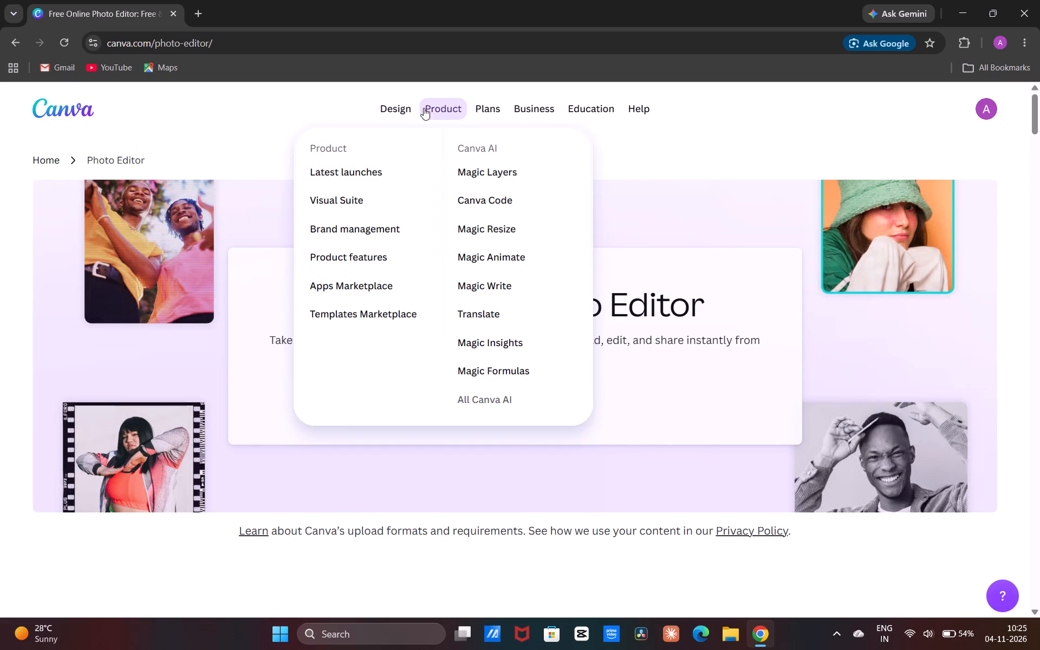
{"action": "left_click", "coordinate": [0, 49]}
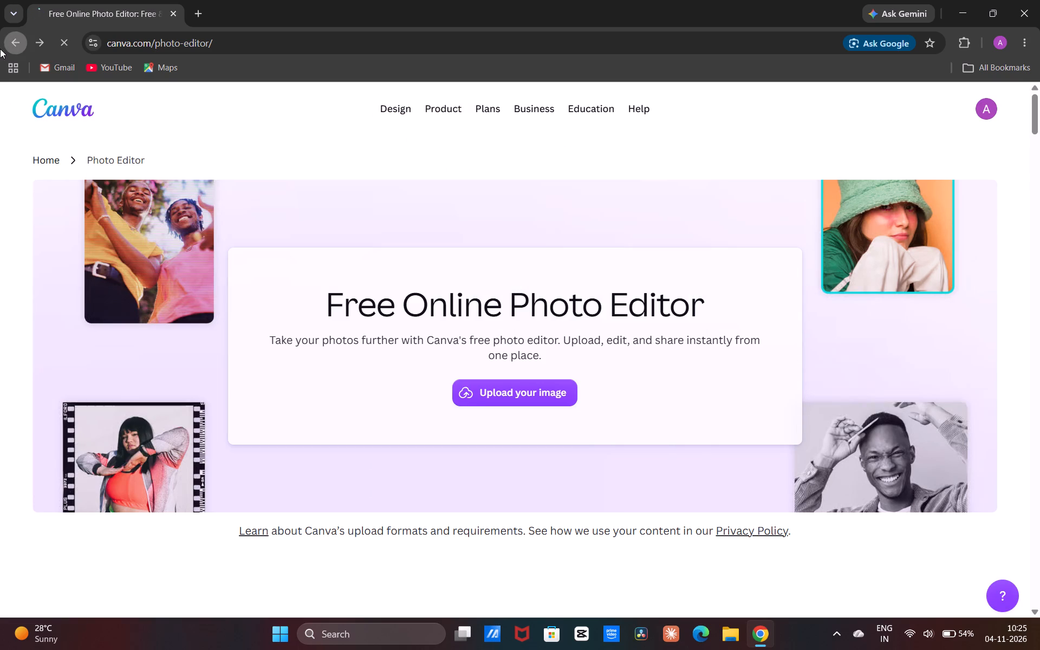
Open Canva's Free Online Photo Editor result and go from there to the Logos design page.
{"action": "left_click", "coordinate": [249, 524]}
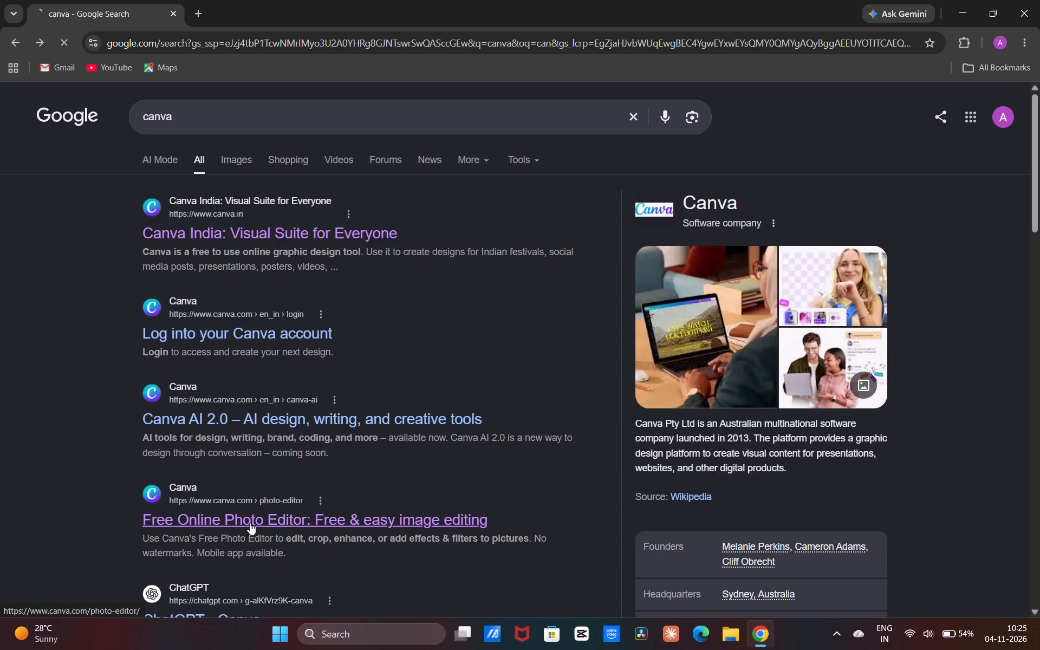
{"action": "scroll", "coordinate": [646, 379], "scroll_direction": "down", "scroll_amount": 6}
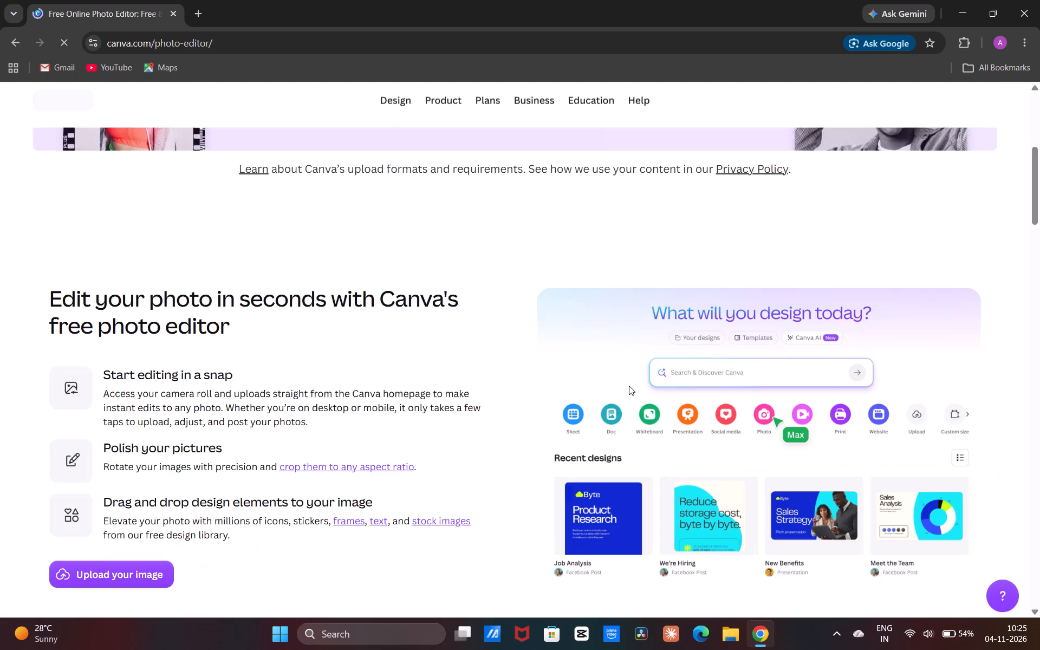
{"action": "scroll", "coordinate": [571, 411], "scroll_direction": "down", "scroll_amount": 5}
{"action": "scroll", "coordinate": [166, 466], "scroll_direction": "up", "scroll_amount": 16}
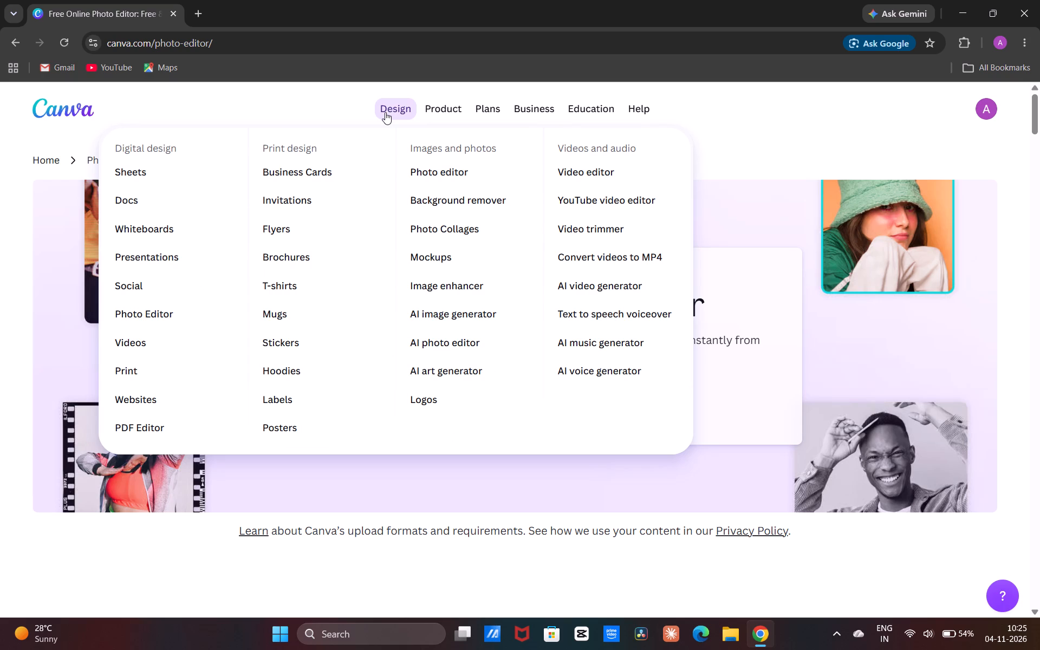
{"action": "left_click", "coordinate": [448, 398]}
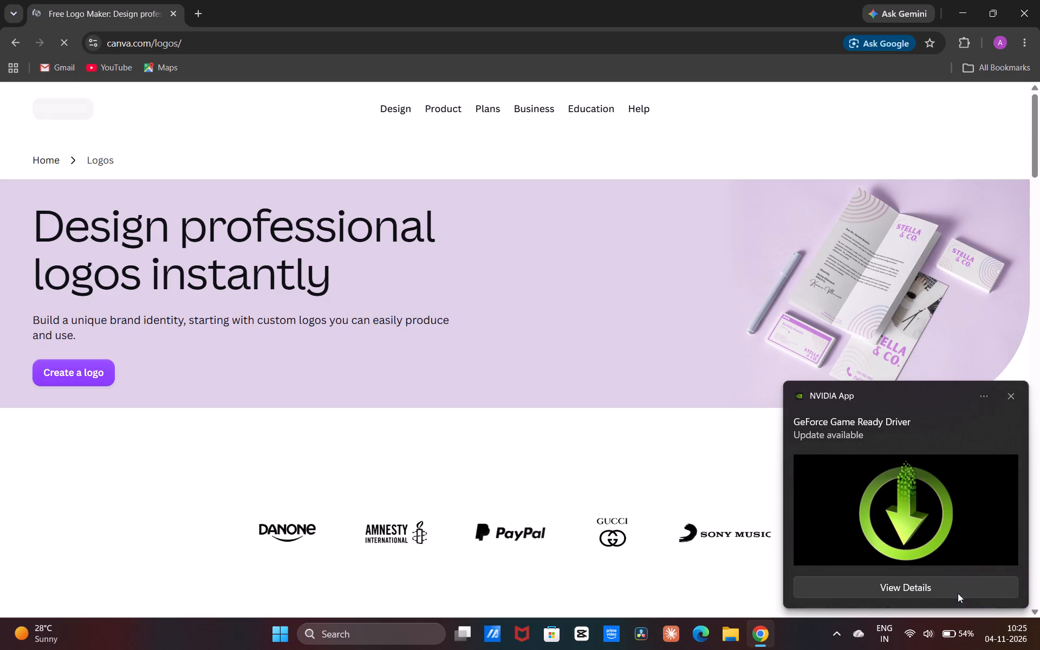
Start creating a new blank logo design from Canva's Logos page.
{"action": "left_click", "coordinate": [877, 594]}
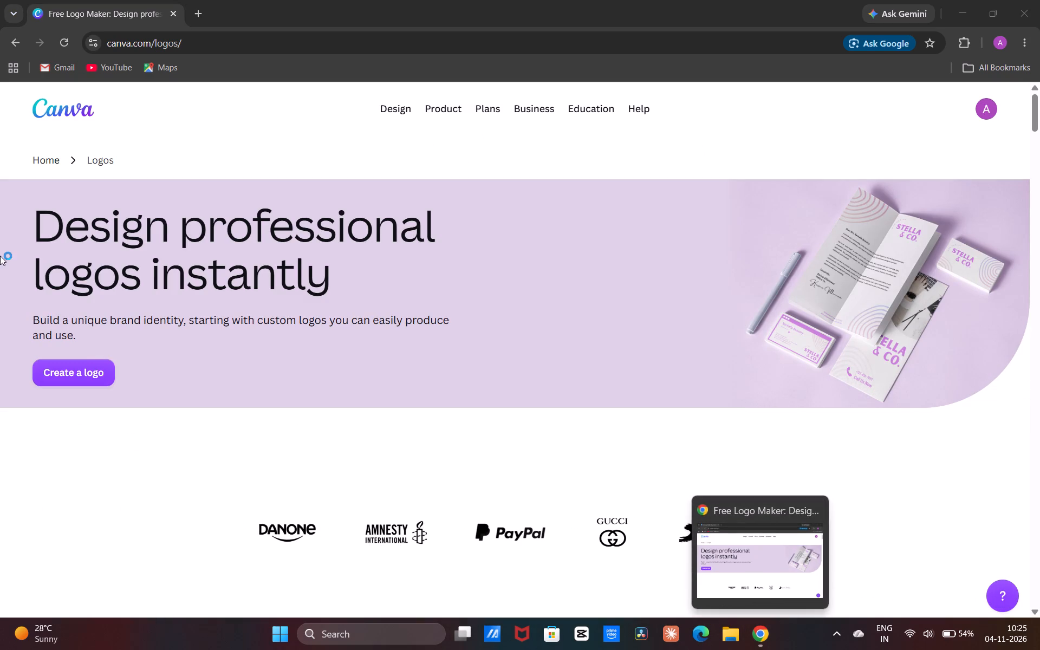
{"action": "left_click", "coordinate": [90, 365]}
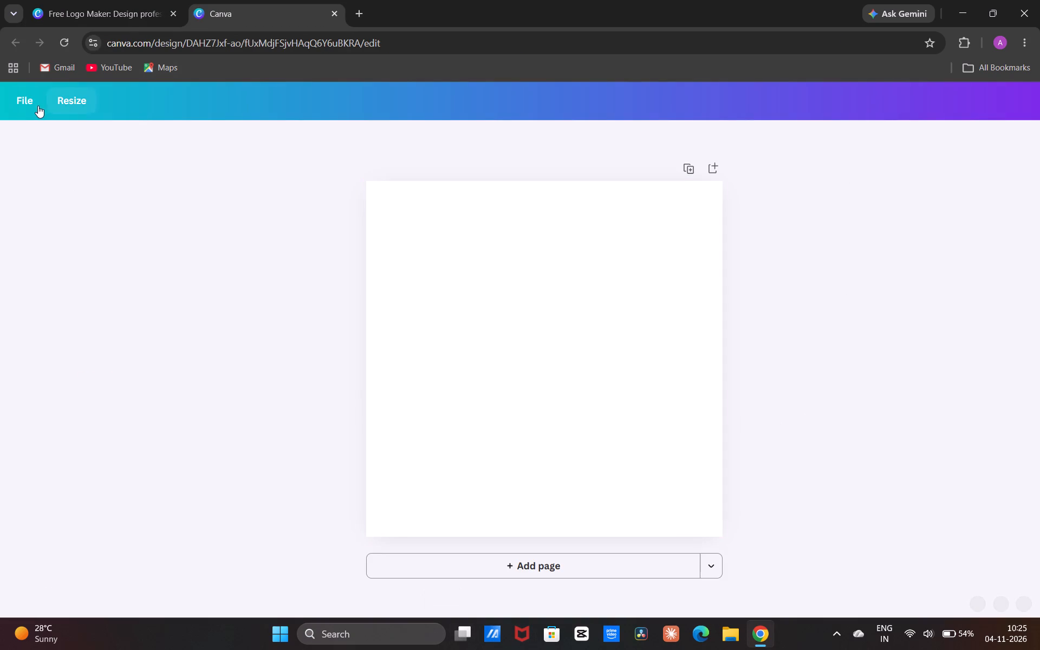
{"action": "left_click", "coordinate": [434, 357]}
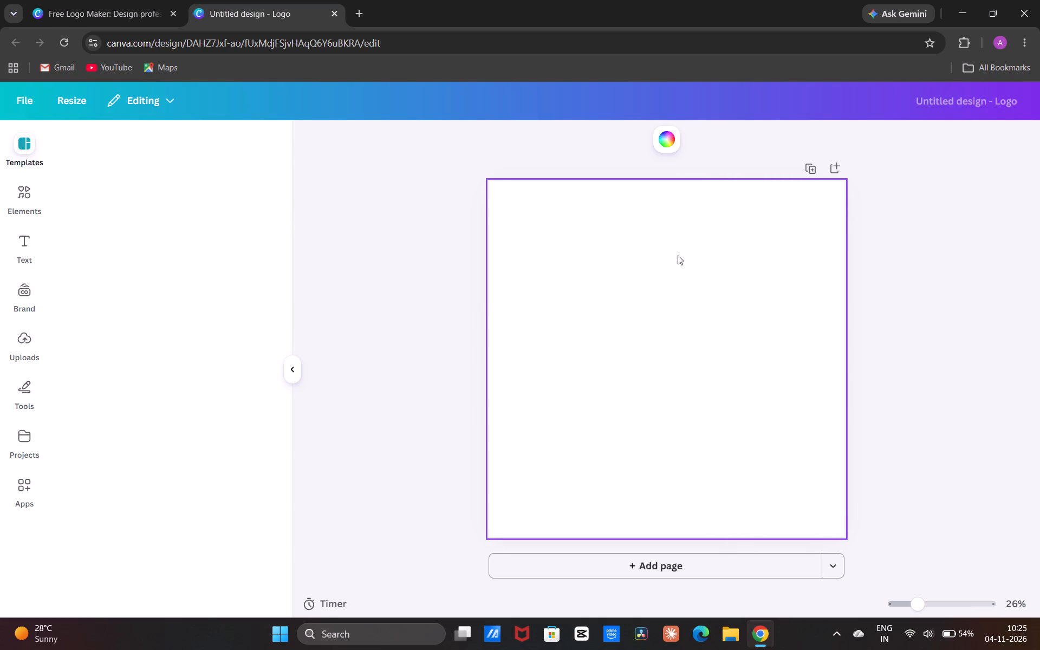
{"action": "left_click", "coordinate": [338, 285]}
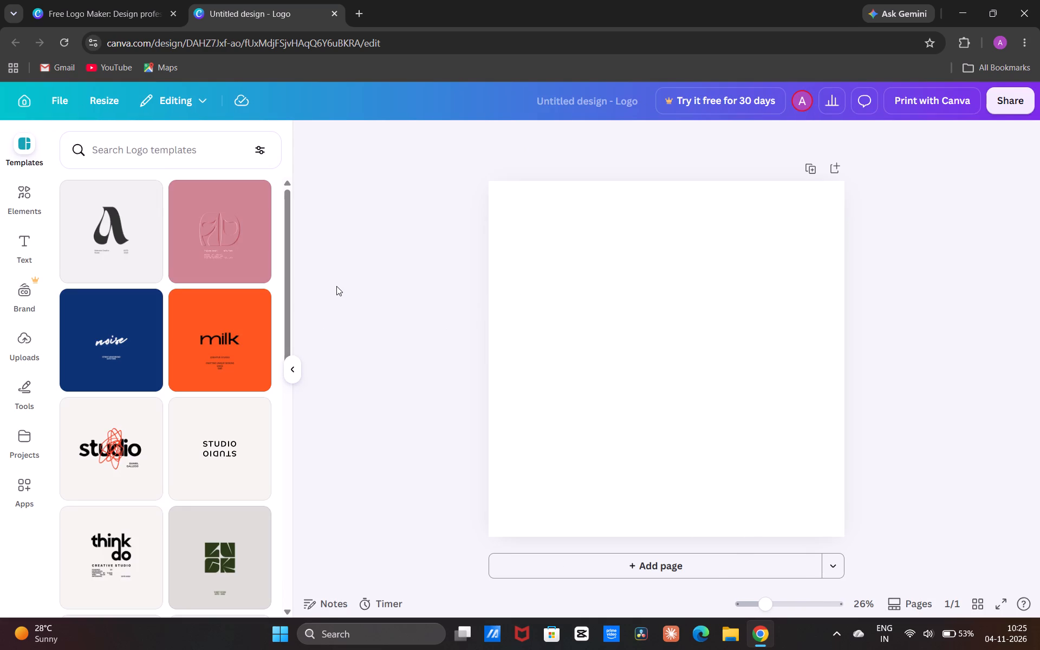
Search the logo templates using the suggested term jwellery.
{"action": "left_click", "coordinate": [190, 151]}
{"action": "key", "text": "j"}
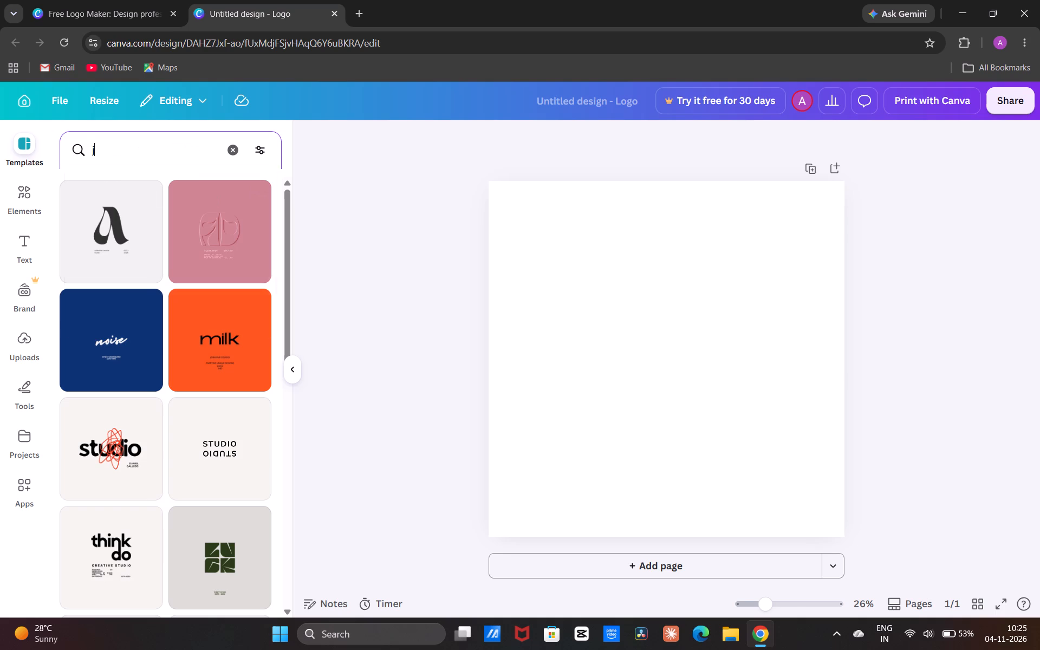
{"action": "key", "text": "w"}
{"action": "key", "text": "e"}
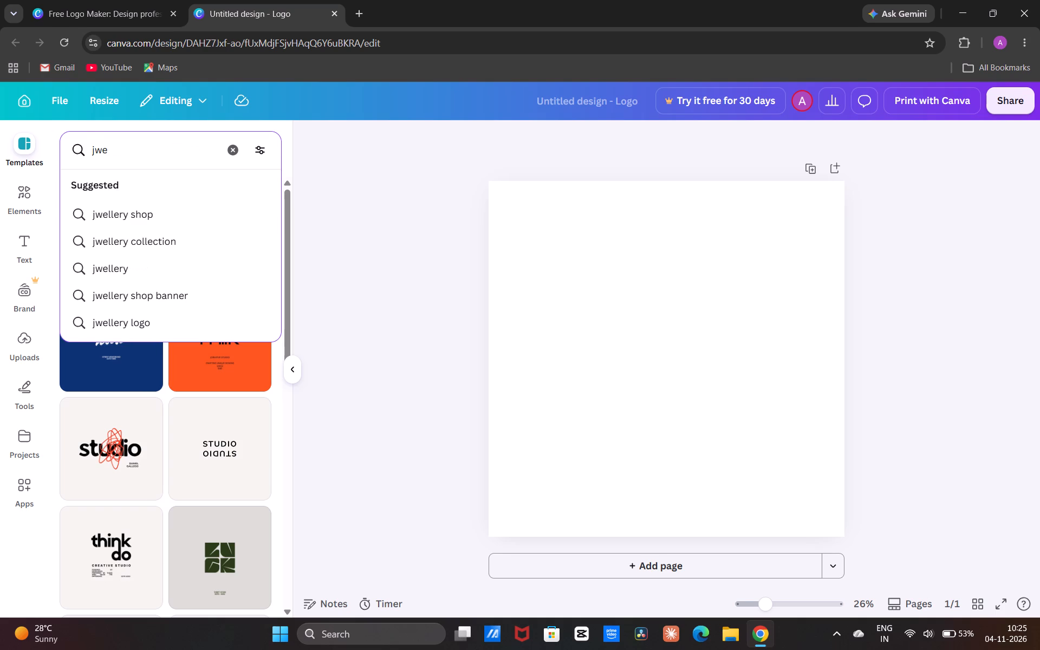
{"action": "left_click", "coordinate": [218, 270]}
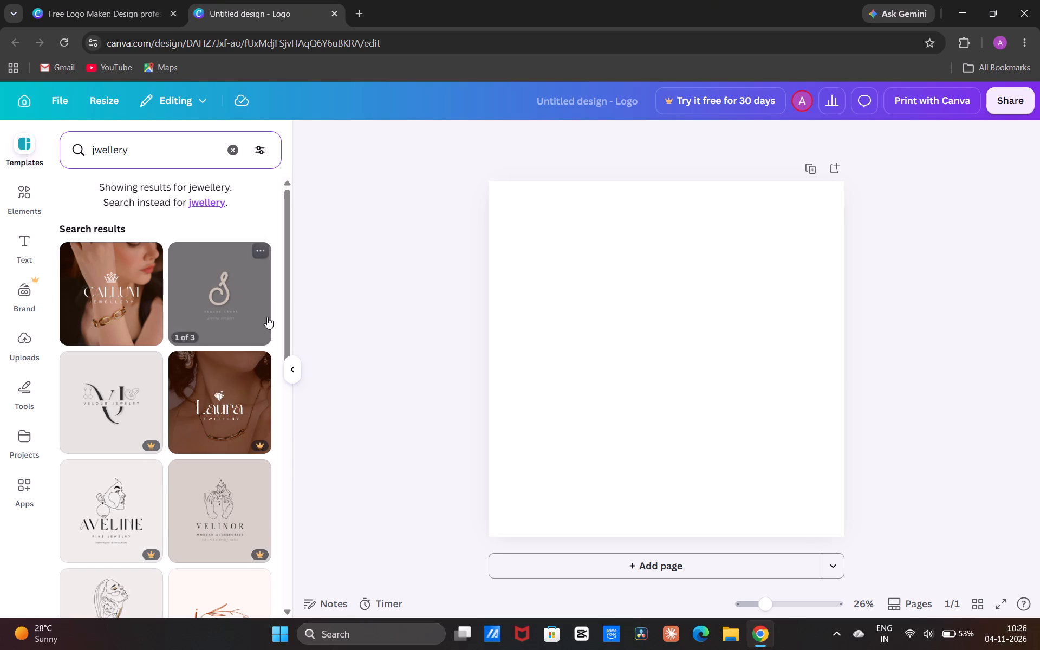
Look through the jewellery logo templates for a suitable design.
{"action": "scroll", "coordinate": [278, 252], "scroll_direction": "down", "scroll_amount": 3}
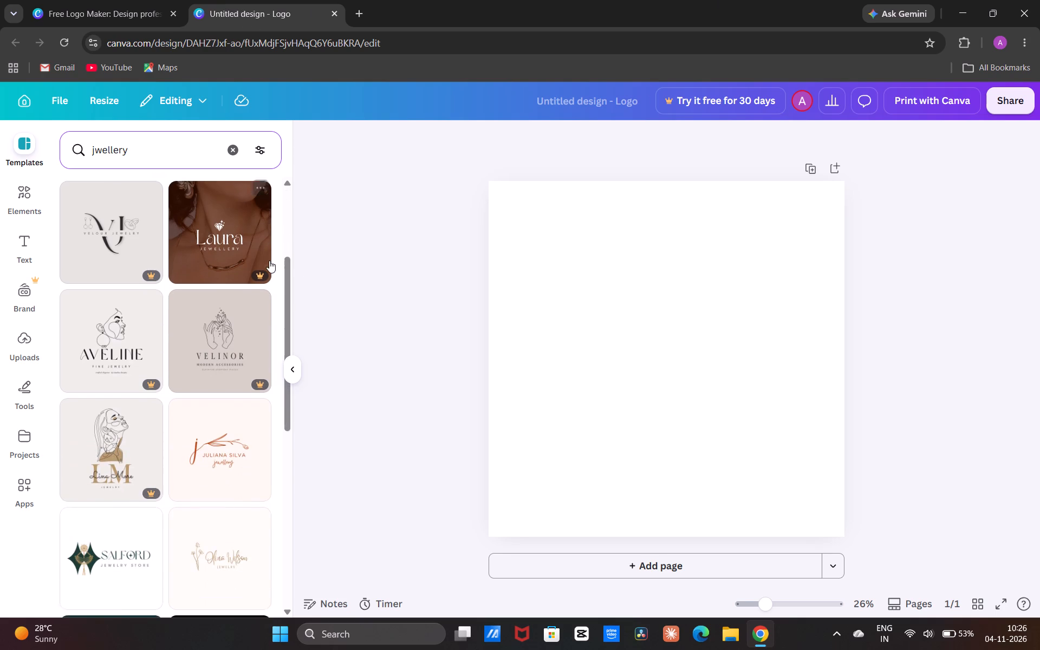
{"action": "scroll", "coordinate": [244, 308], "scroll_direction": "down", "scroll_amount": 3}
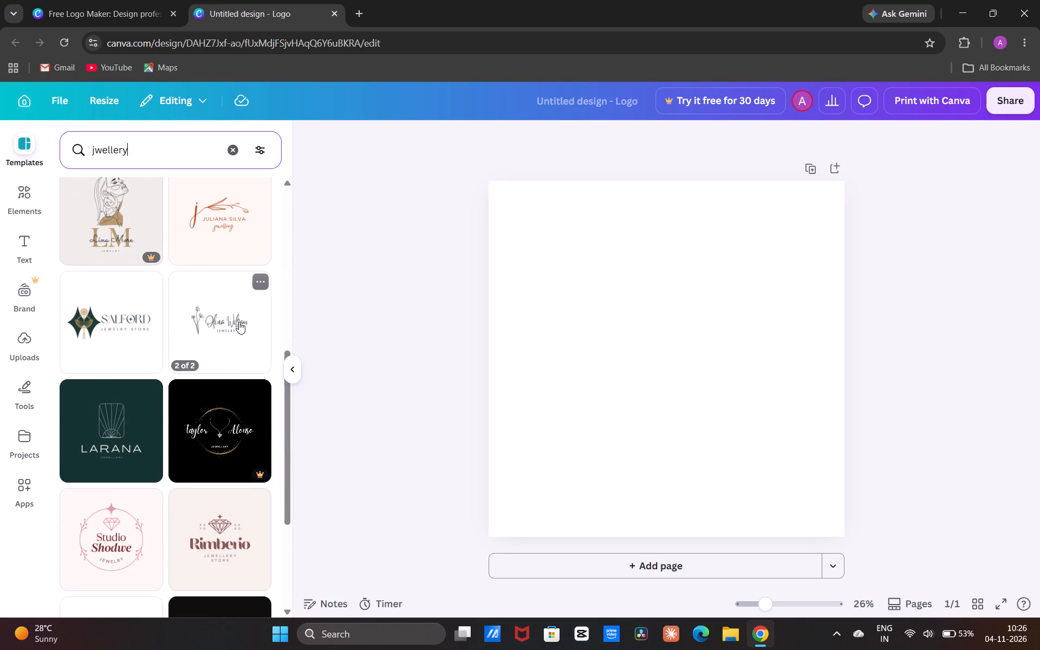
{"action": "scroll", "coordinate": [239, 322], "scroll_direction": "down", "scroll_amount": 4}
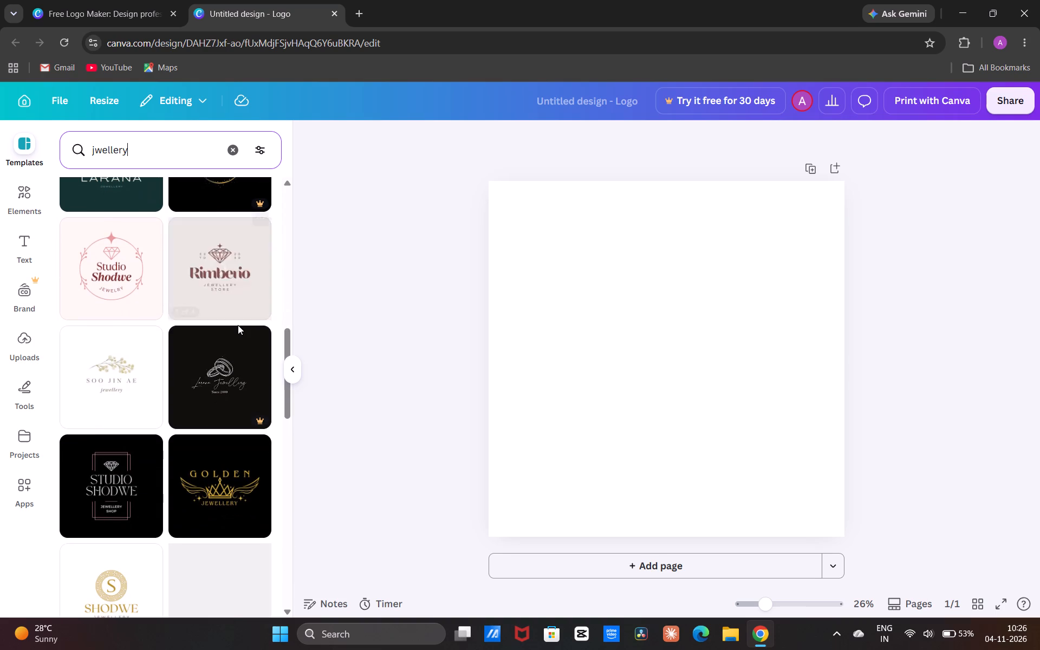
{"action": "scroll", "coordinate": [235, 329], "scroll_direction": "down", "scroll_amount": 1}
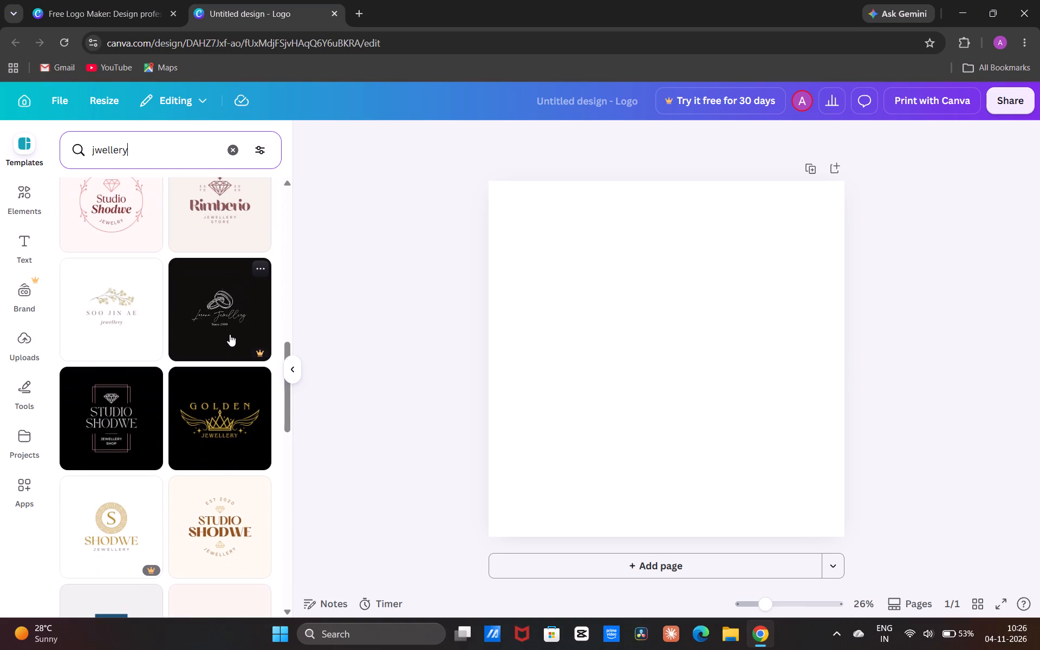
{"action": "scroll", "coordinate": [200, 359], "scroll_direction": "down", "scroll_amount": 2}
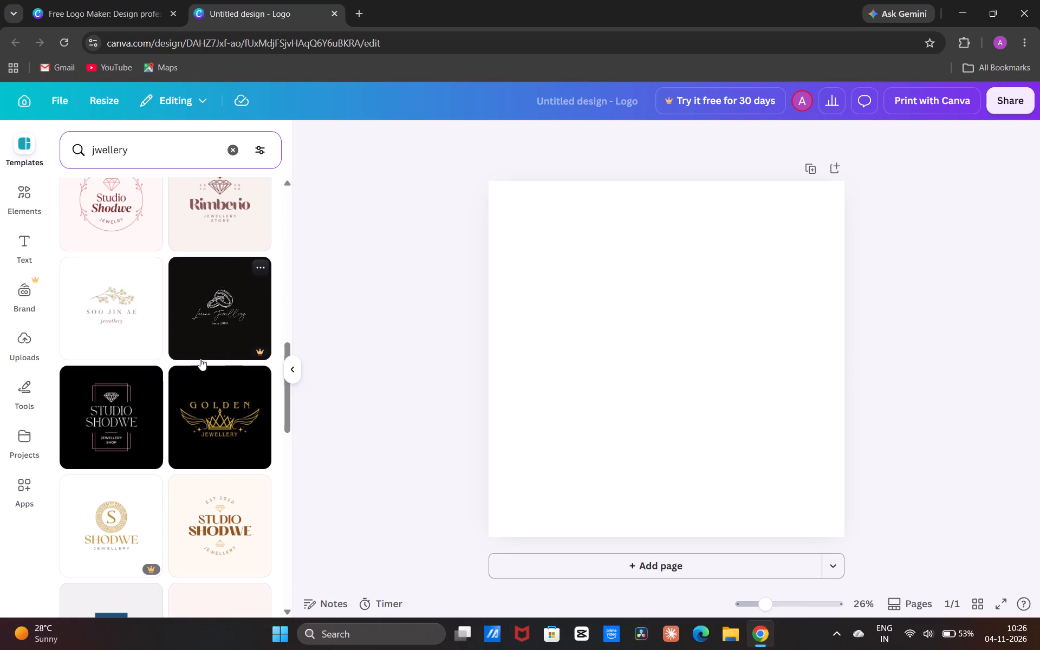
{"action": "scroll", "coordinate": [200, 359], "scroll_direction": "down", "scroll_amount": 6}
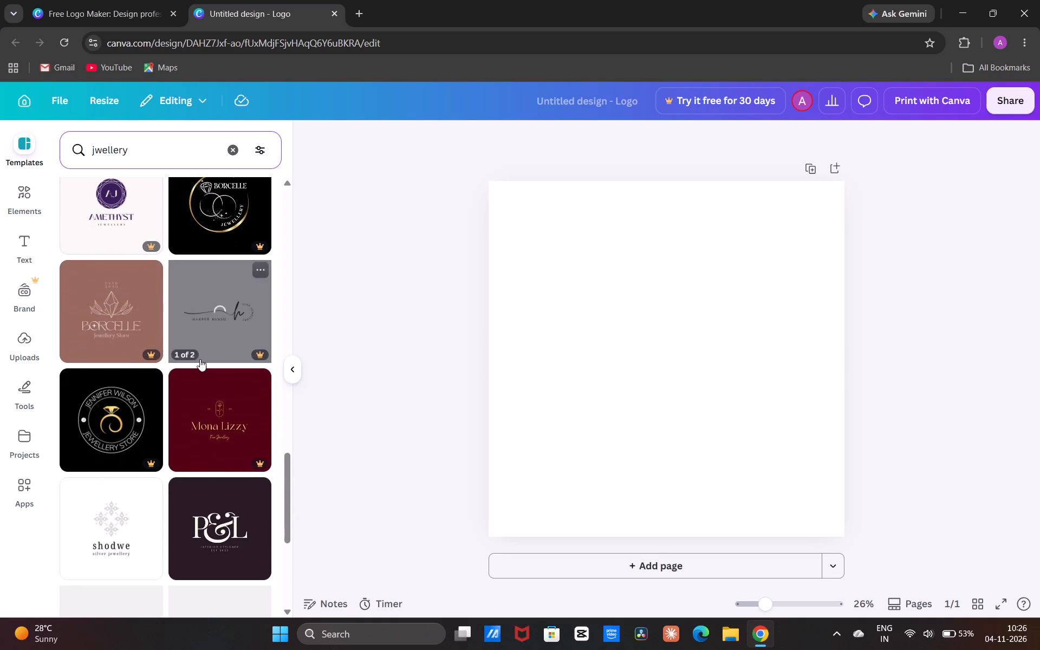
{"action": "scroll", "coordinate": [211, 400], "scroll_direction": "down", "scroll_amount": 5}
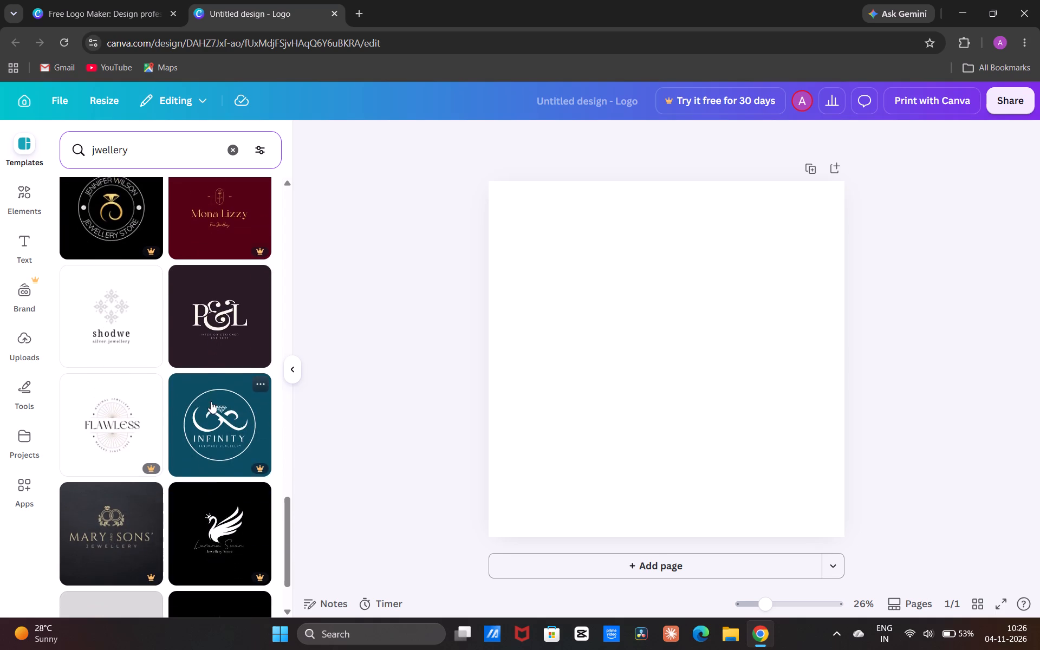
{"action": "scroll", "coordinate": [211, 401], "scroll_direction": "down", "scroll_amount": 6}
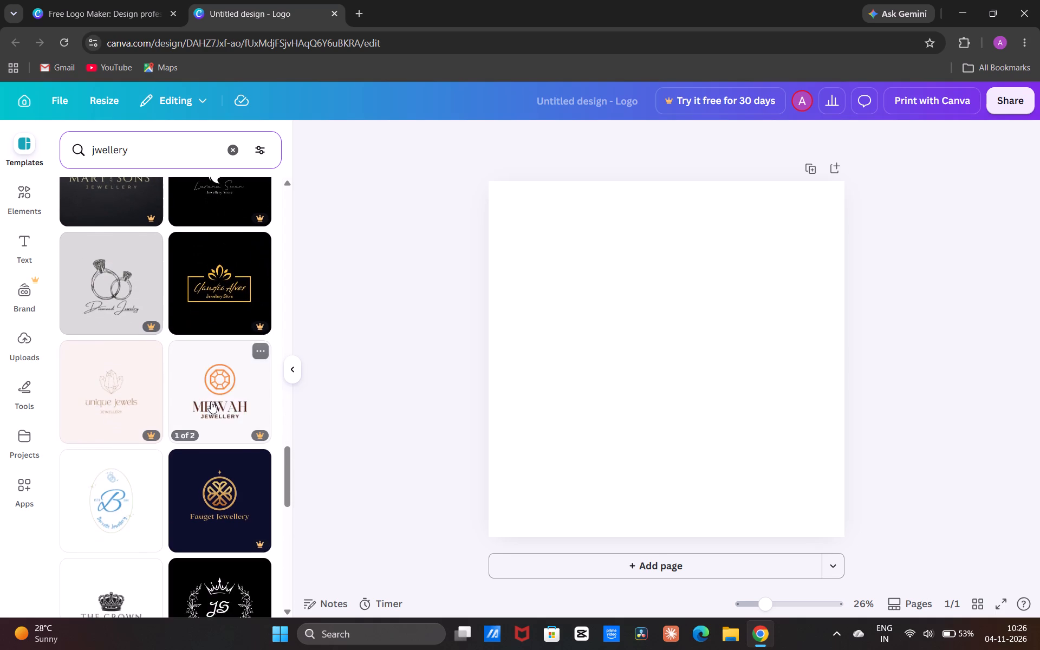
{"action": "scroll", "coordinate": [211, 401], "scroll_direction": "down", "scroll_amount": 2}
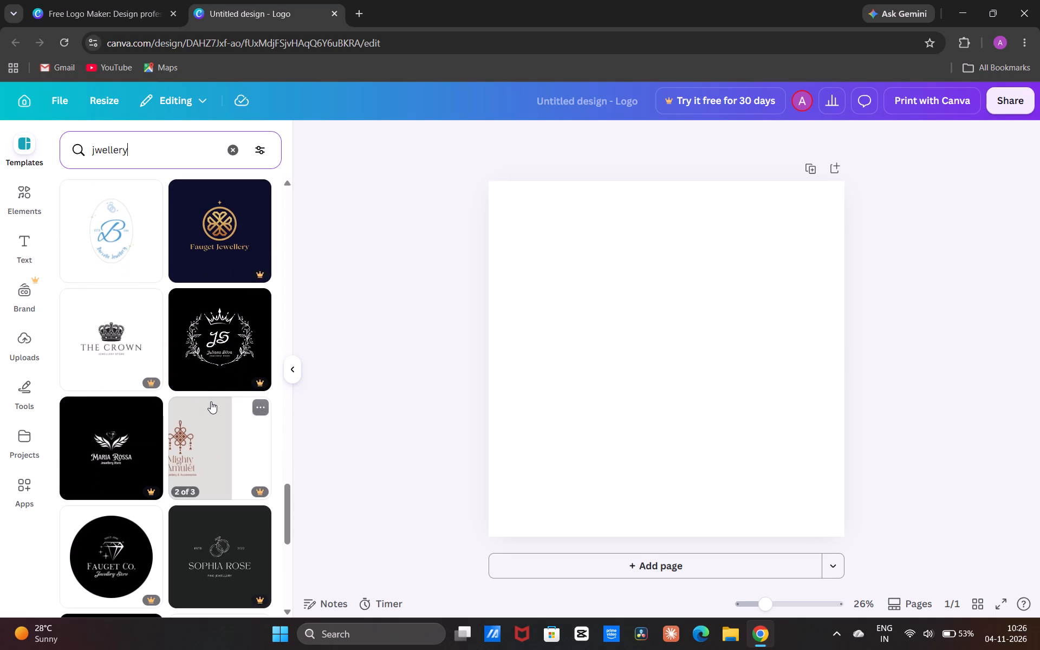
{"action": "scroll", "coordinate": [210, 404], "scroll_direction": "down", "scroll_amount": 2}
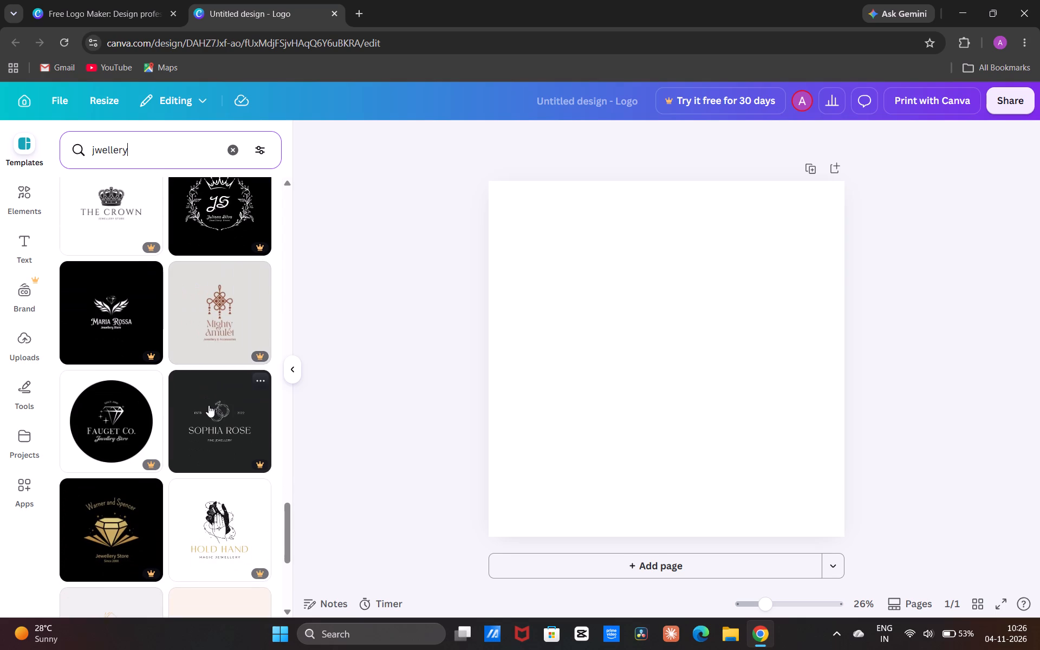
{"action": "scroll", "coordinate": [208, 406], "scroll_direction": "down", "scroll_amount": 6}
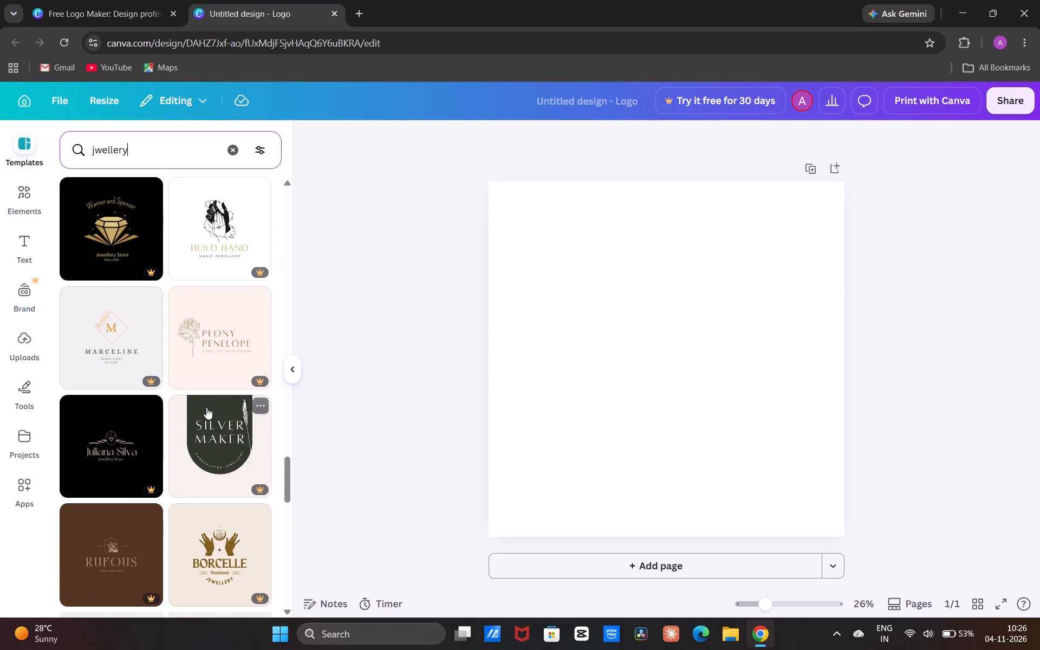
{"action": "scroll", "coordinate": [208, 407], "scroll_direction": "up", "scroll_amount": 18}
{"action": "scroll", "coordinate": [211, 398], "scroll_direction": "up", "scroll_amount": 6}
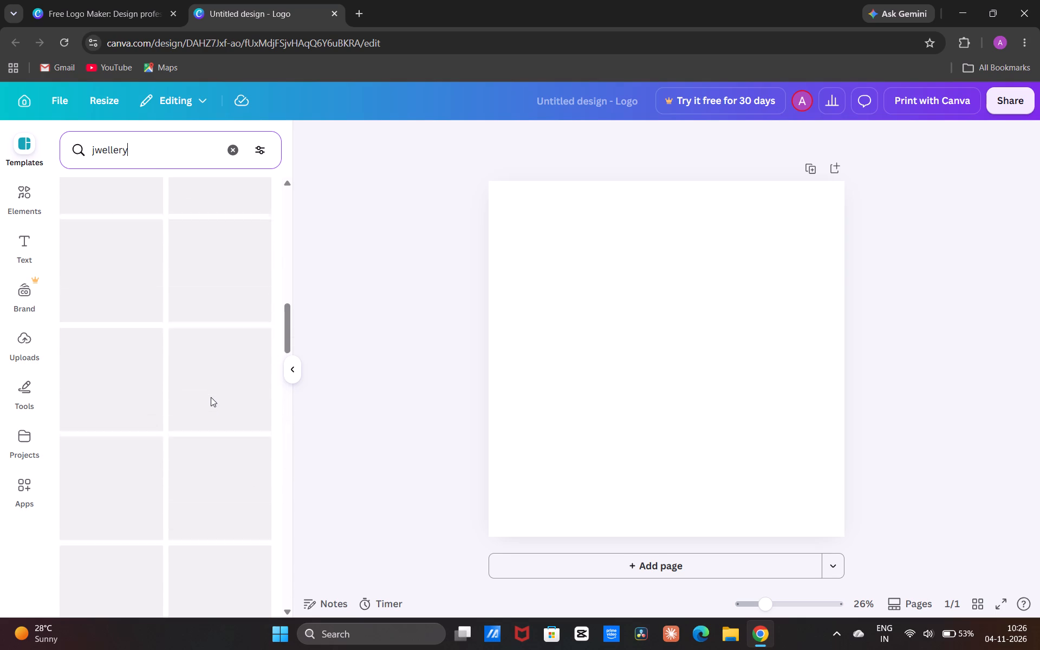
{"action": "scroll", "coordinate": [211, 397], "scroll_direction": "up", "scroll_amount": 8}
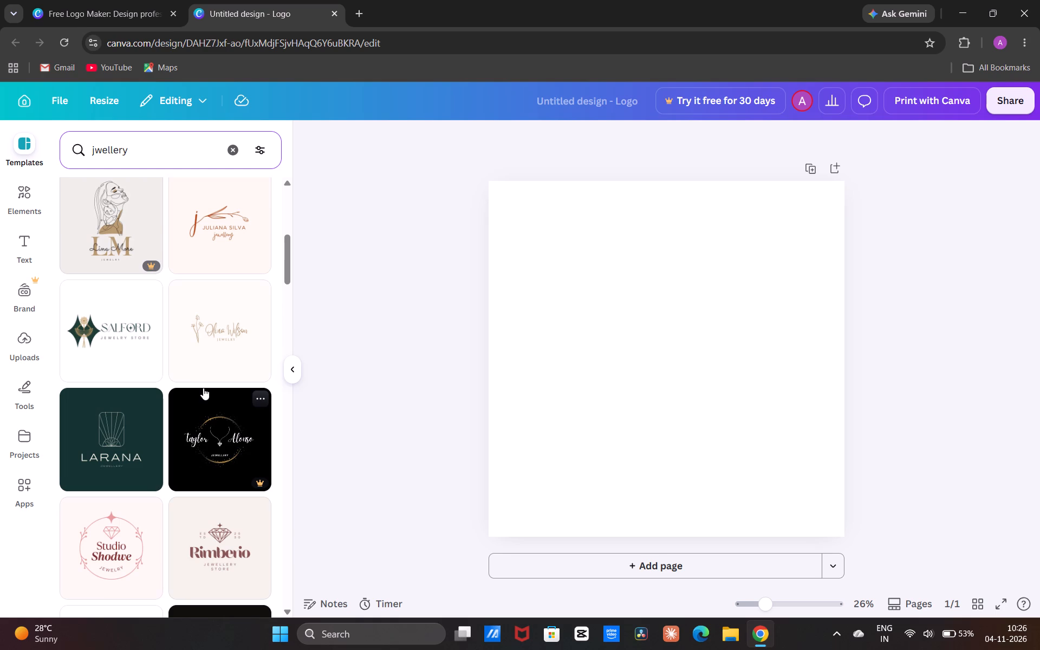
{"action": "scroll", "coordinate": [203, 464], "scroll_direction": "up", "scroll_amount": 1}
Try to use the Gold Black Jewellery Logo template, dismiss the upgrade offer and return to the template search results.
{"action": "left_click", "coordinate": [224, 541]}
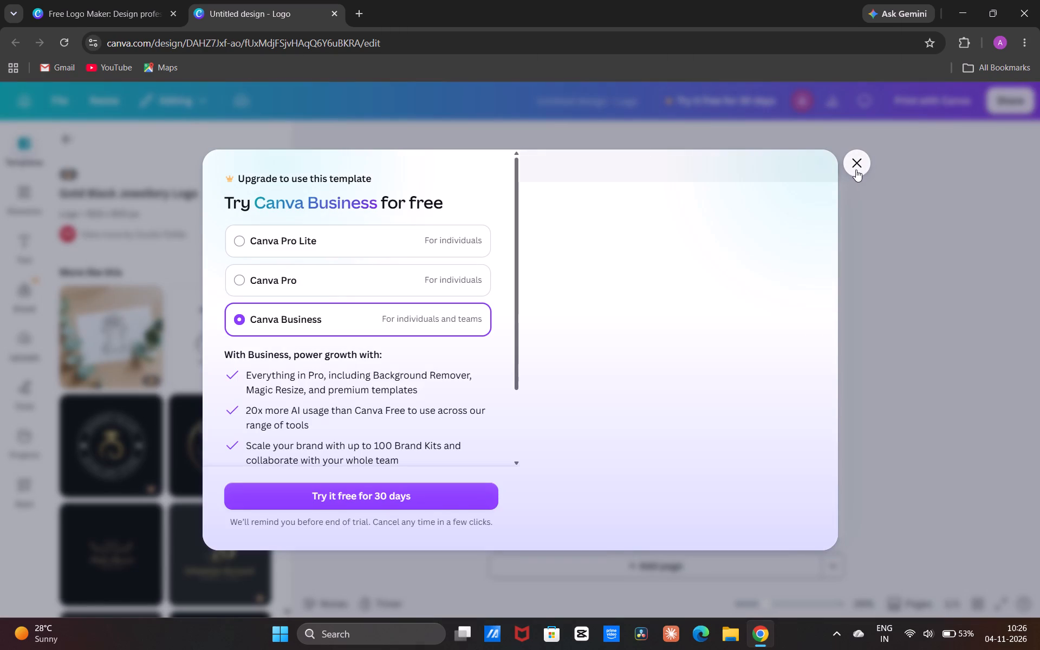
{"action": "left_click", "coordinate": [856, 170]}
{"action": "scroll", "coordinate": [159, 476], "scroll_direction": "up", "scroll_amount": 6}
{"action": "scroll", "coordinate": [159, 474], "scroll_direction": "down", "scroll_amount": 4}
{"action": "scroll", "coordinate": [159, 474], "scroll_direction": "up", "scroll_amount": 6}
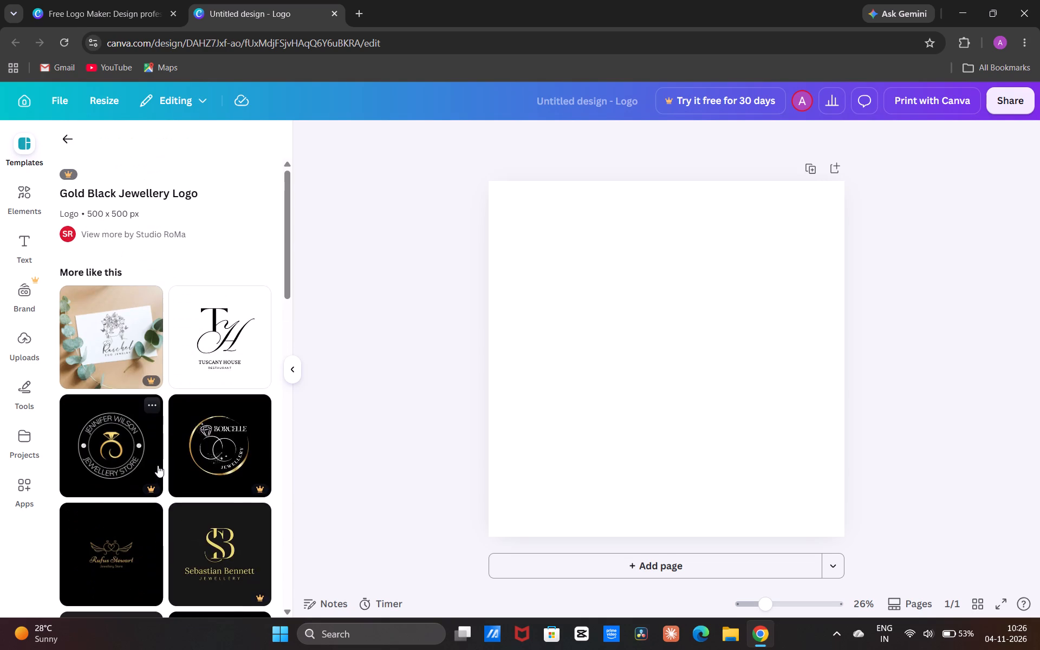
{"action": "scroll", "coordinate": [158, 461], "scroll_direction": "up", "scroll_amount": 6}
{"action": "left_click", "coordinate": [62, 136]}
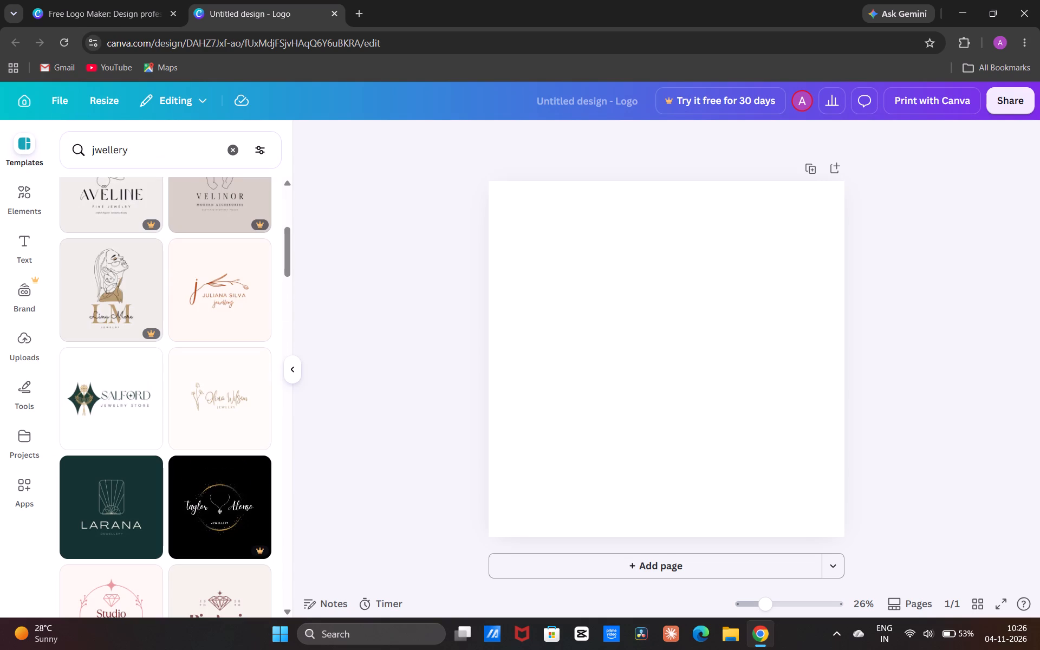
Browse the jewellery logo template results again from the beginning to find a suitable alternative design.
{"action": "scroll", "coordinate": [214, 333], "scroll_direction": "up", "scroll_amount": 4}
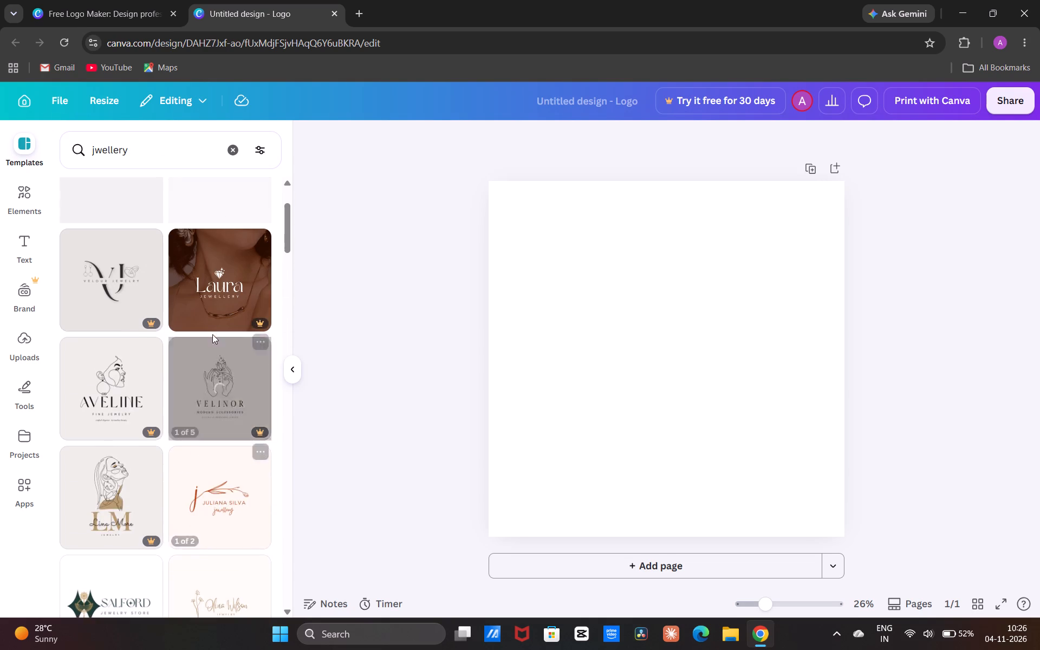
{"action": "scroll", "coordinate": [190, 349], "scroll_direction": "up", "scroll_amount": 5}
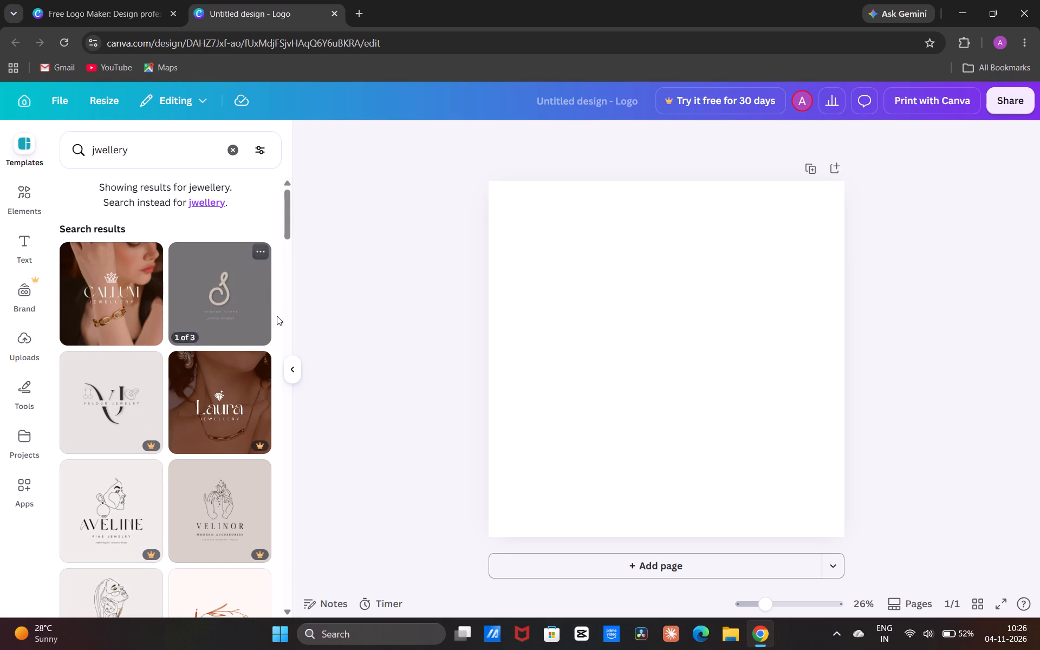
{"action": "scroll", "coordinate": [277, 316], "scroll_direction": "down", "scroll_amount": 4}
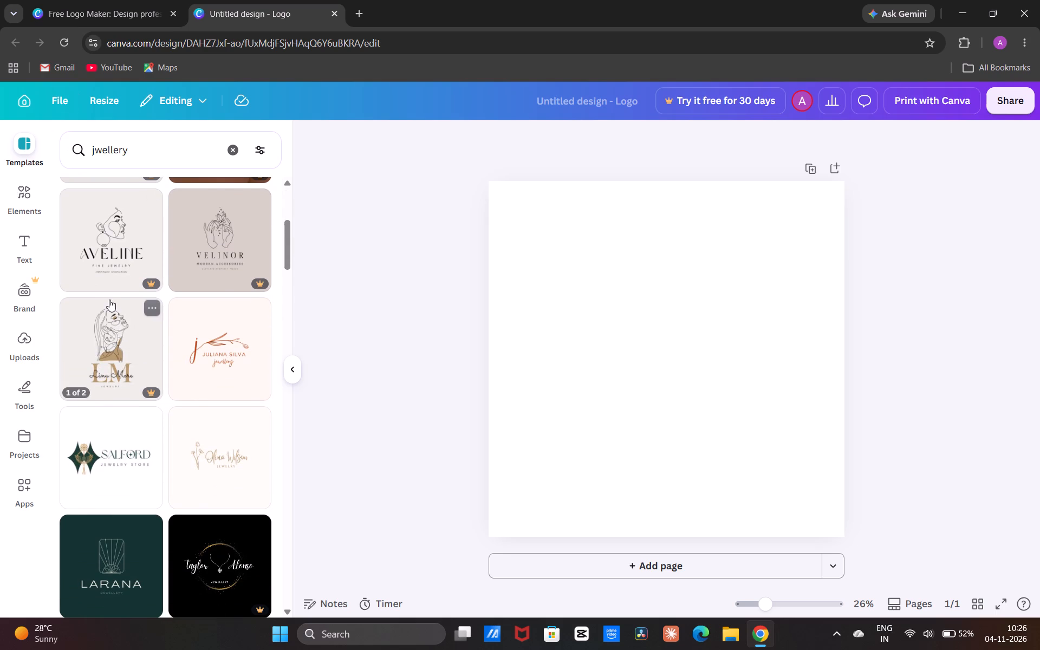
{"action": "scroll", "coordinate": [322, 434], "scroll_direction": "down", "scroll_amount": 3}
{"action": "scroll", "coordinate": [235, 446], "scroll_direction": "down", "scroll_amount": 4}
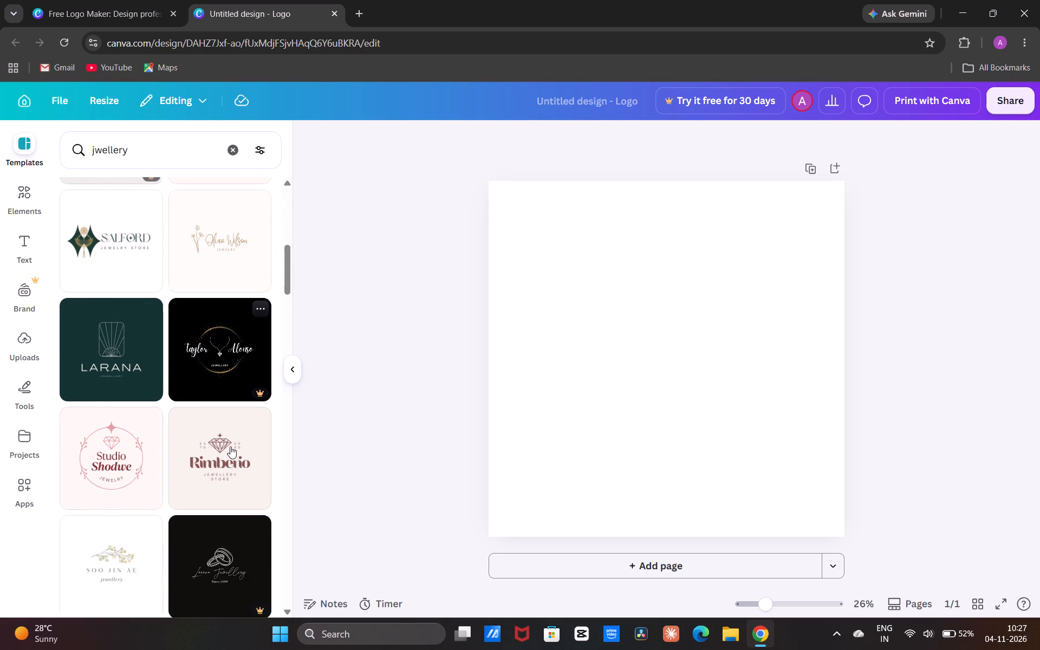
{"action": "scroll", "coordinate": [210, 446], "scroll_direction": "down", "scroll_amount": 3}
{"action": "scroll", "coordinate": [210, 446], "scroll_direction": "up", "scroll_amount": 2}
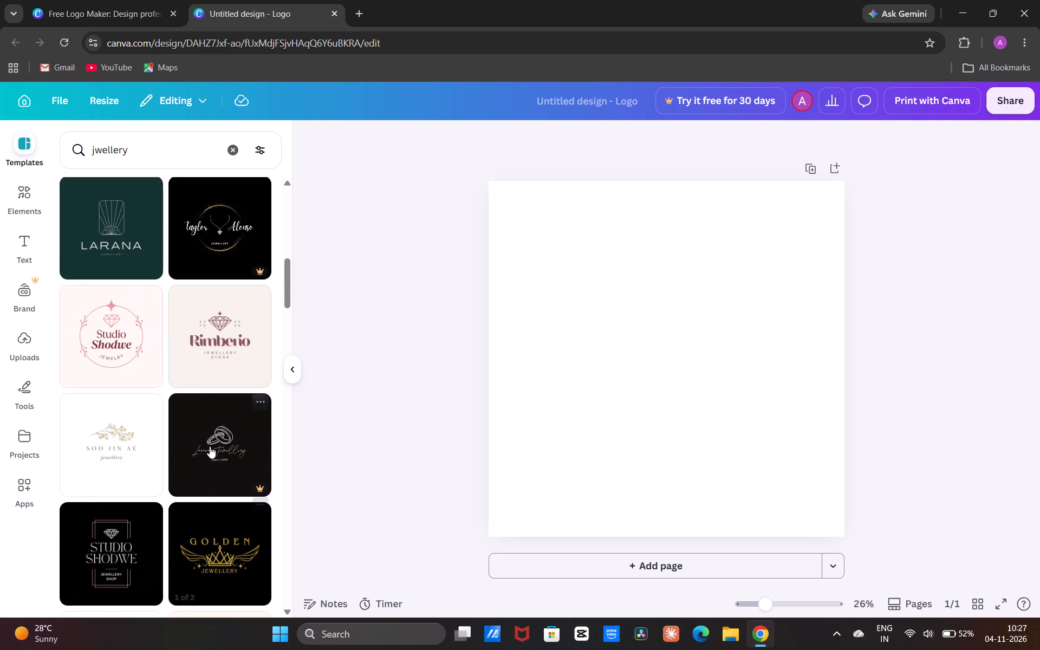
{"action": "scroll", "coordinate": [210, 446], "scroll_direction": "down", "scroll_amount": 2}
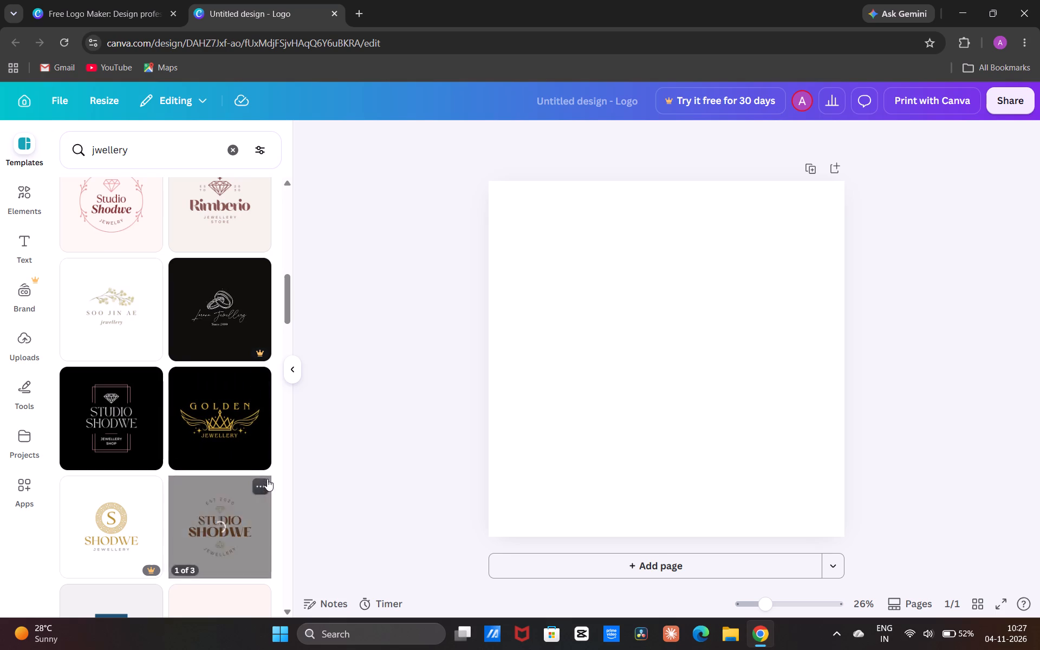
{"action": "scroll", "coordinate": [276, 472], "scroll_direction": "down", "scroll_amount": 1}
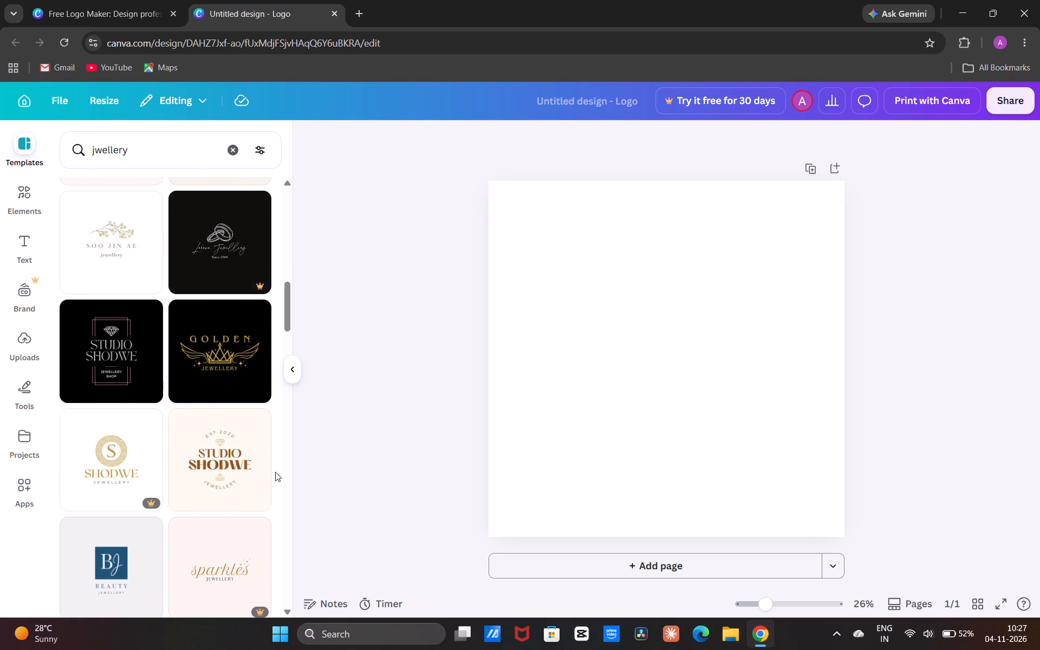
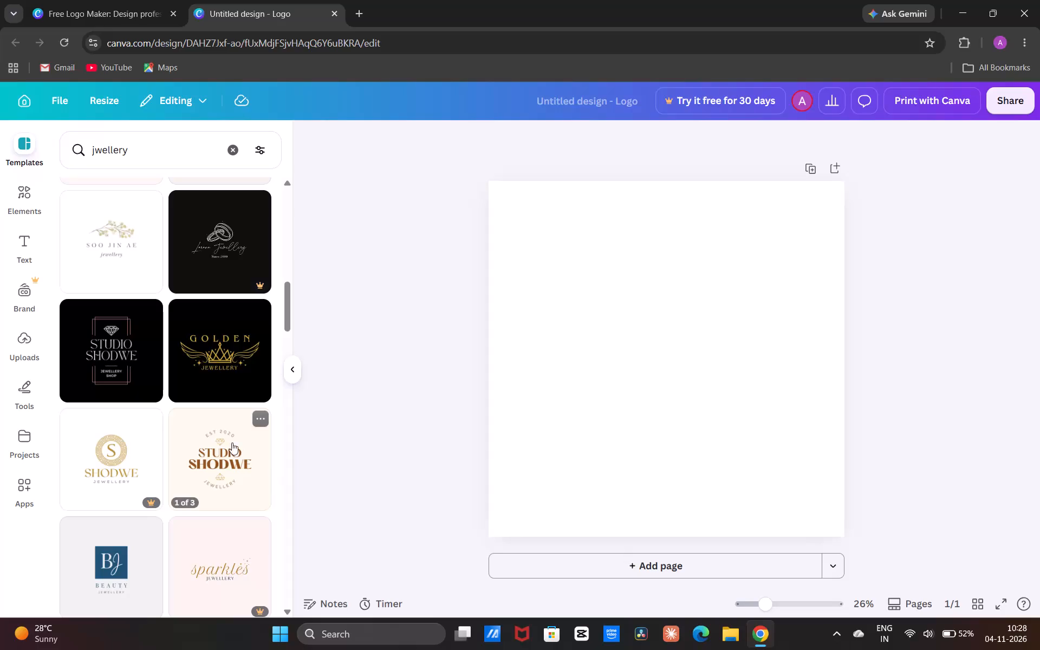
Apply the black page of the Pink and Black Minimalist Jewellery Shop Logo template to the blank design.
{"action": "left_click", "coordinate": [107, 357]}
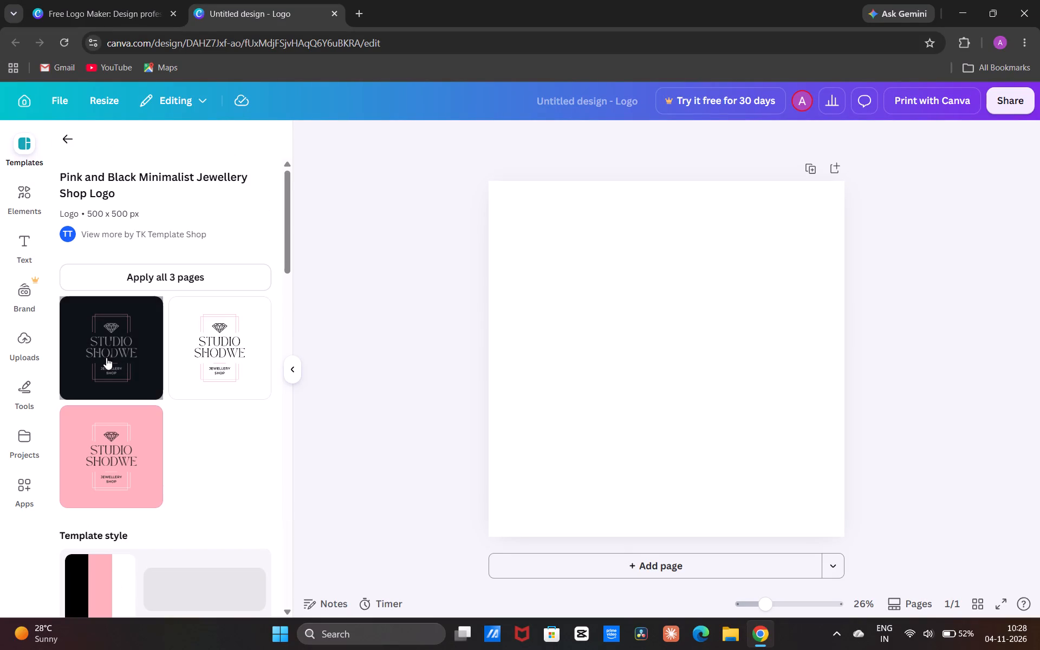
{"action": "left_click", "coordinate": [109, 366]}
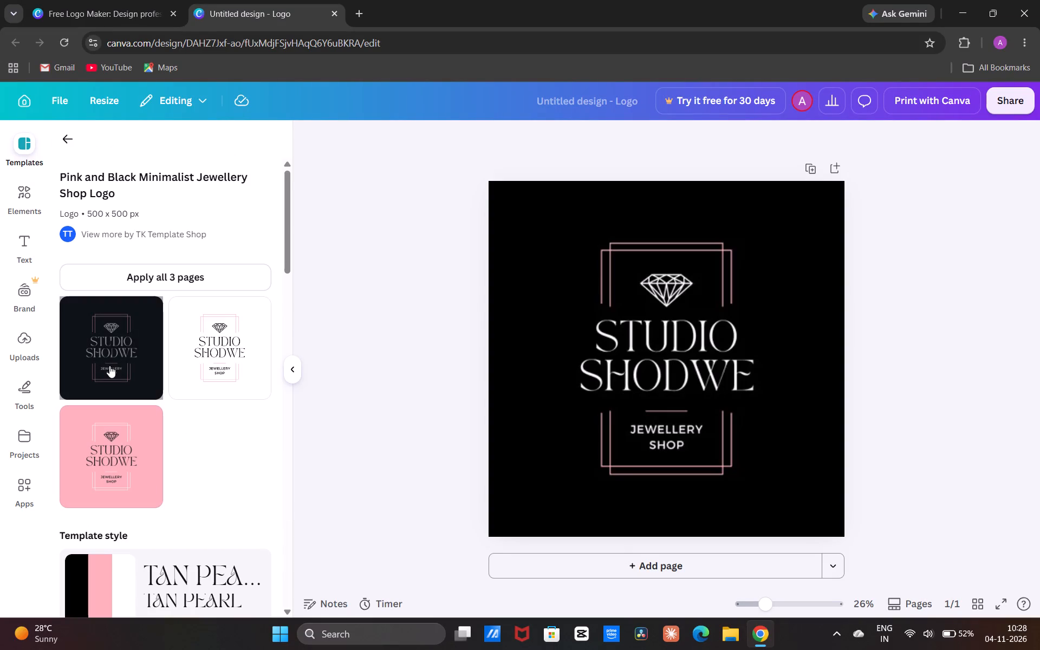
Look through the similar logo templates suggested for the Pink and Black Minimalist Jewellery Shop Logo.
{"action": "scroll", "coordinate": [208, 401], "scroll_direction": "down", "scroll_amount": 4}
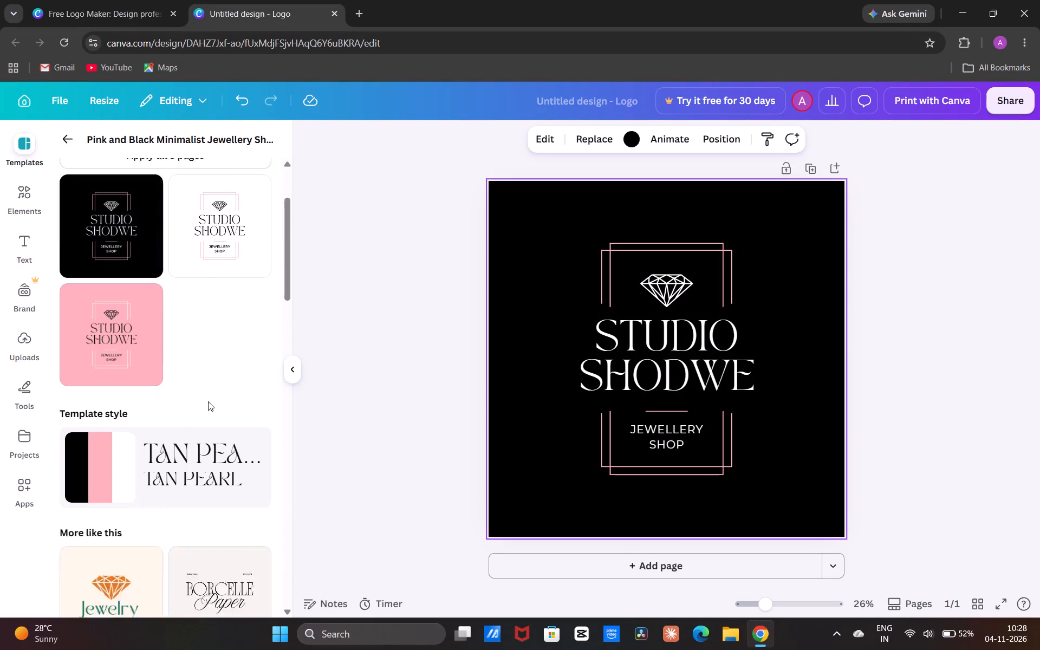
{"action": "scroll", "coordinate": [208, 401], "scroll_direction": "down", "scroll_amount": 2}
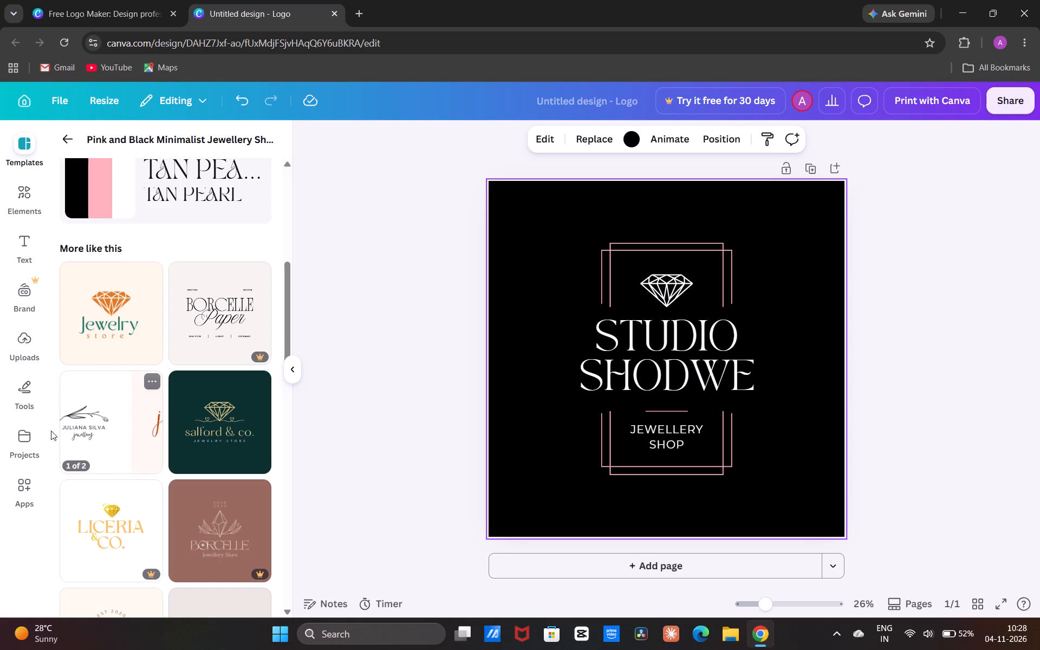
{"action": "scroll", "coordinate": [136, 465], "scroll_direction": "down", "scroll_amount": 5}
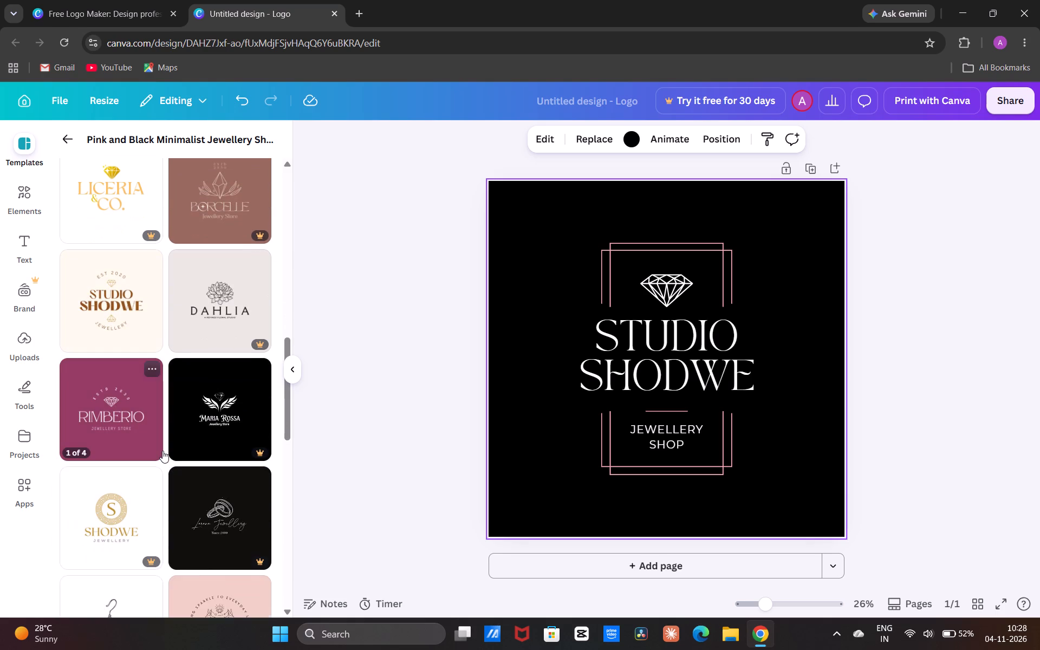
{"action": "scroll", "coordinate": [162, 451], "scroll_direction": "down", "scroll_amount": 9}
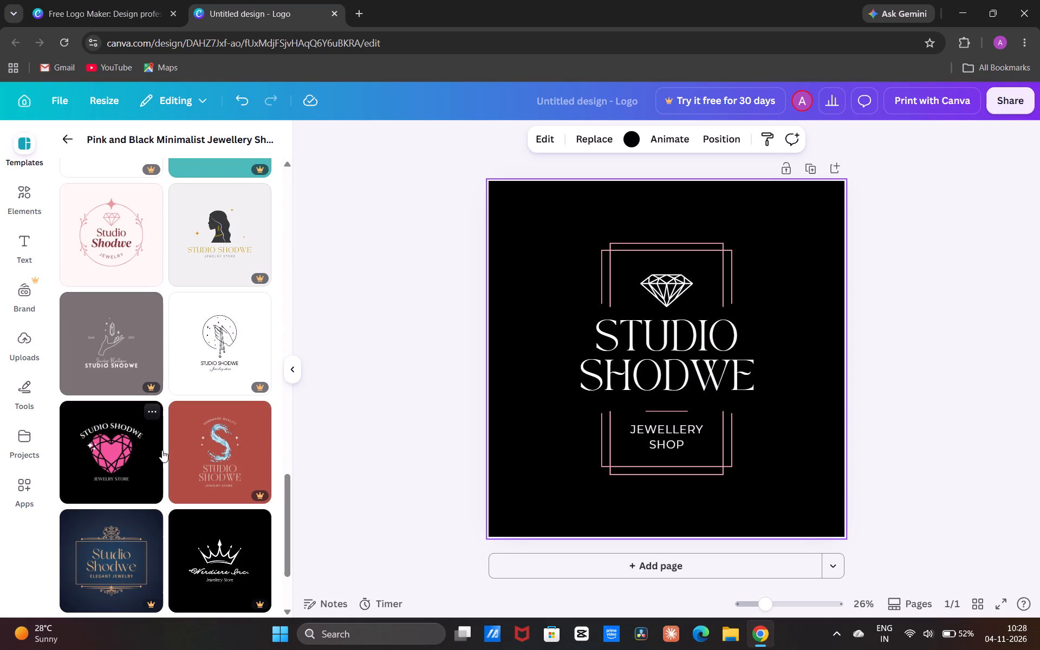
{"action": "scroll", "coordinate": [162, 450], "scroll_direction": "down", "scroll_amount": 6}
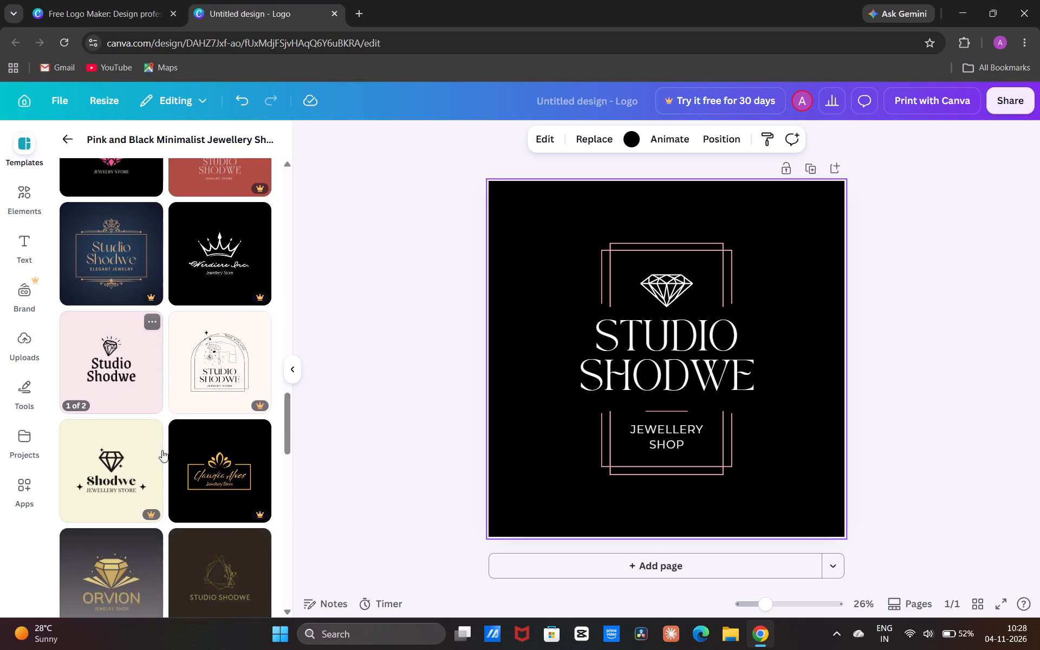
{"action": "scroll", "coordinate": [162, 450], "scroll_direction": "down", "scroll_amount": 2}
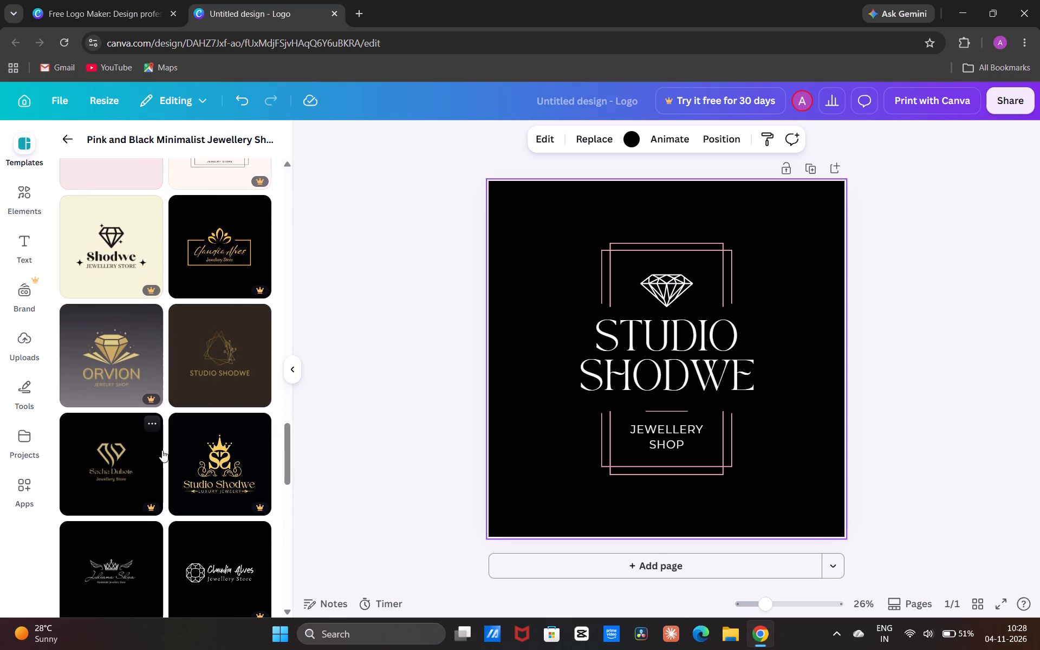
{"action": "scroll", "coordinate": [162, 450], "scroll_direction": "down", "scroll_amount": 4}
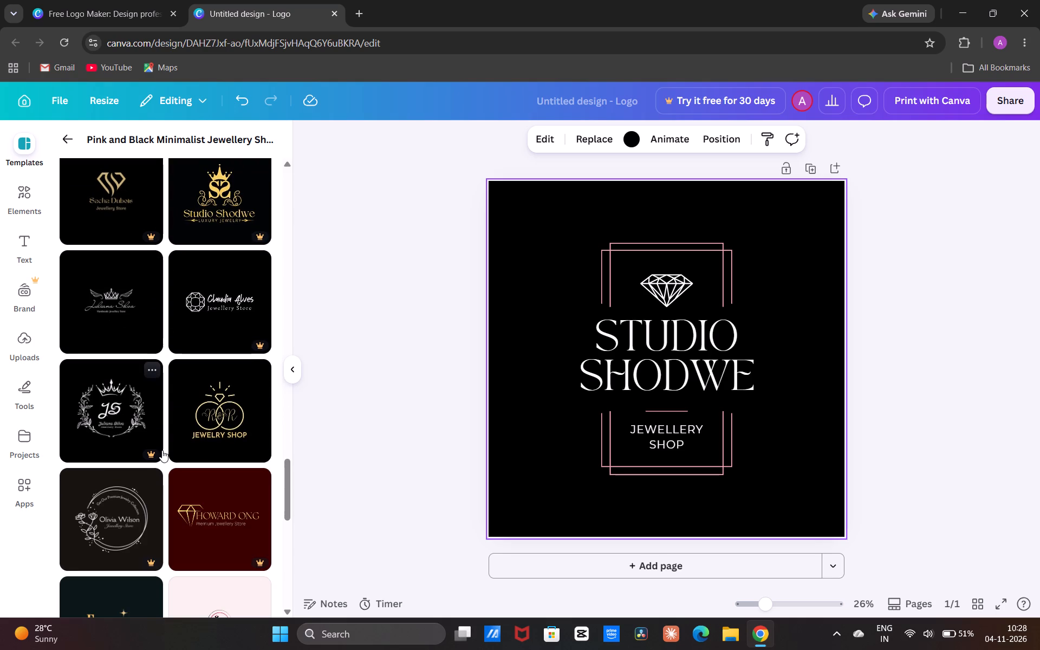
{"action": "scroll", "coordinate": [162, 450], "scroll_direction": "down", "scroll_amount": 2}
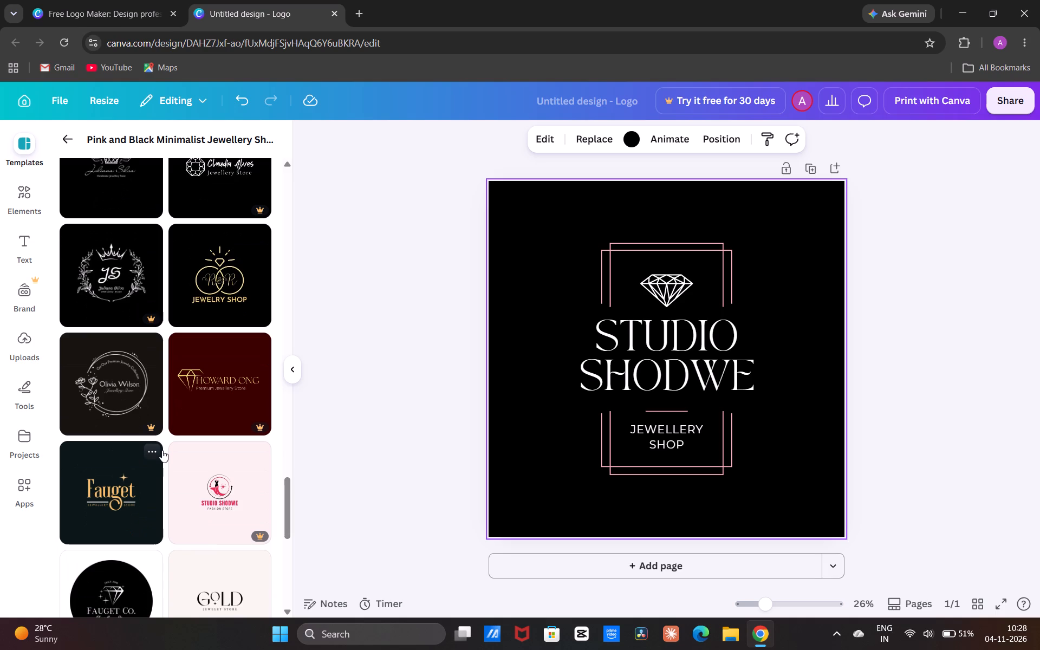
{"action": "scroll", "coordinate": [162, 450], "scroll_direction": "down", "scroll_amount": 3}
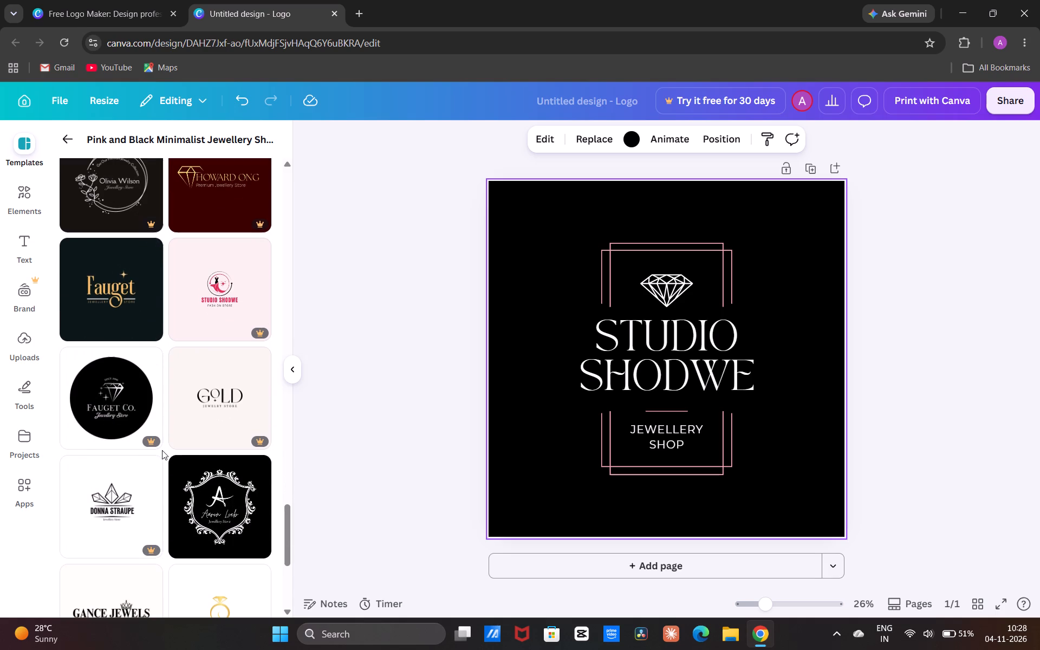
{"action": "scroll", "coordinate": [162, 450], "scroll_direction": "down", "scroll_amount": 5}
{"action": "scroll", "coordinate": [161, 450], "scroll_direction": "up", "scroll_amount": 2}
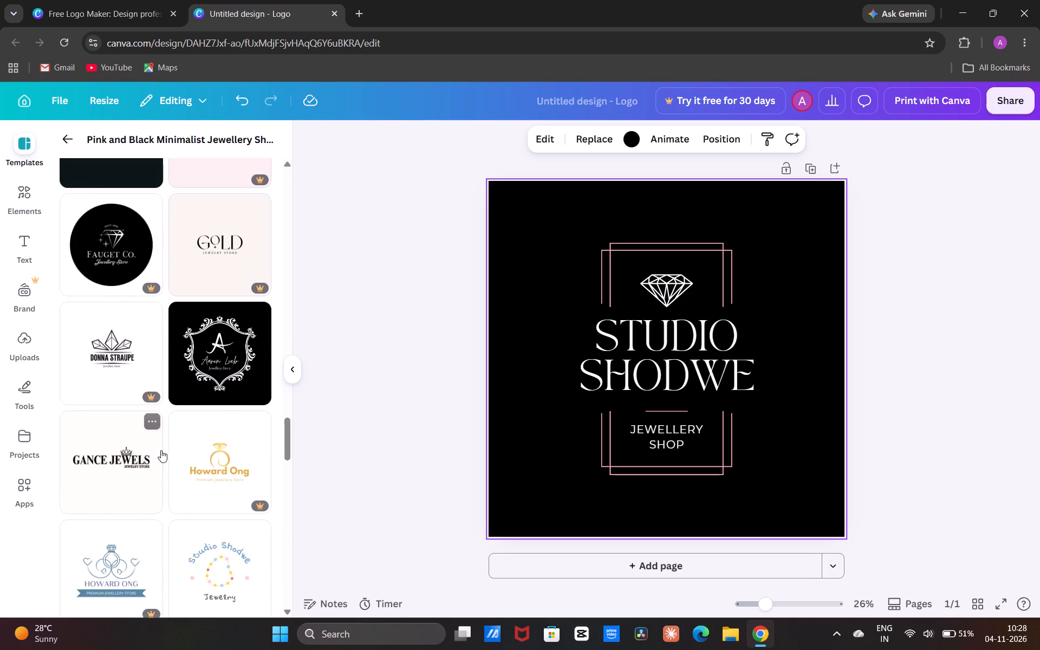
{"action": "scroll", "coordinate": [161, 450], "scroll_direction": "down", "scroll_amount": 7}
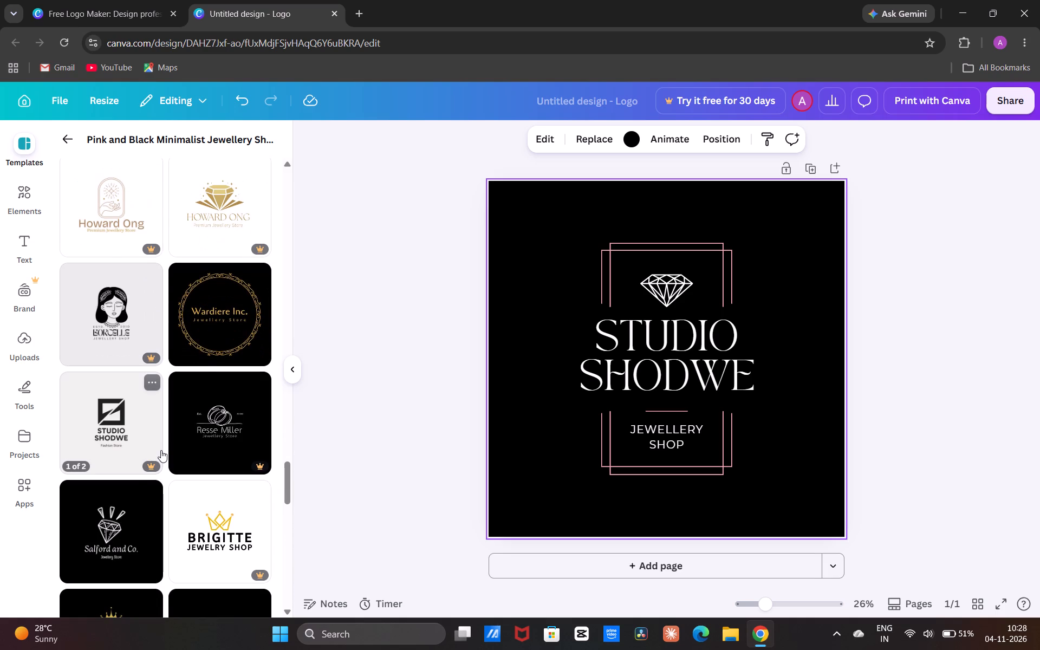
{"action": "scroll", "coordinate": [161, 450], "scroll_direction": "down", "scroll_amount": 4}
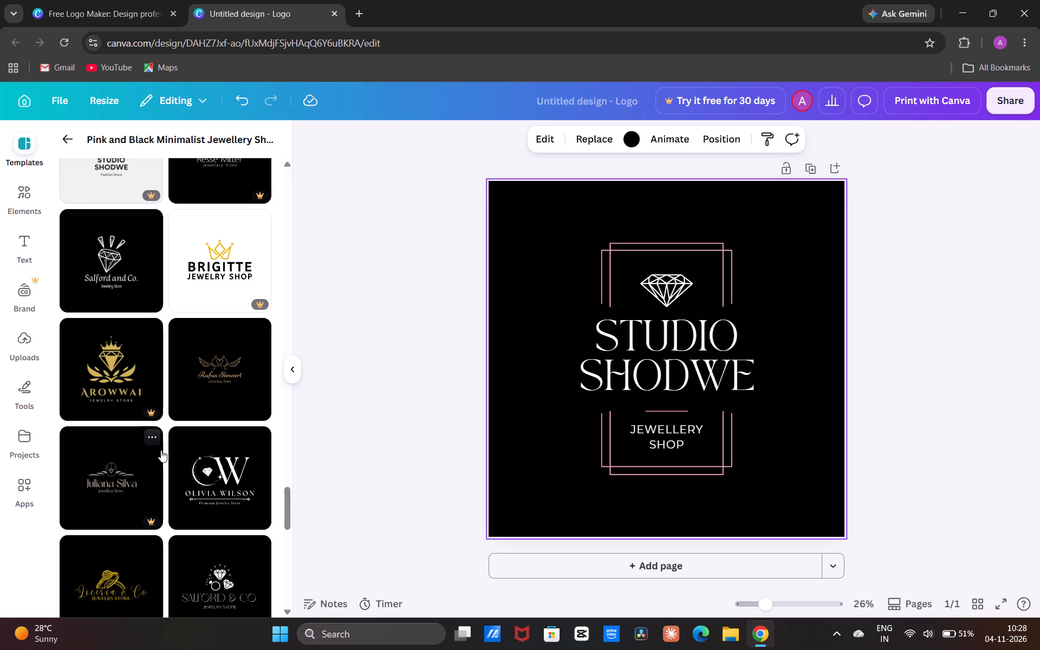
{"action": "scroll", "coordinate": [161, 450], "scroll_direction": "down", "scroll_amount": 9}
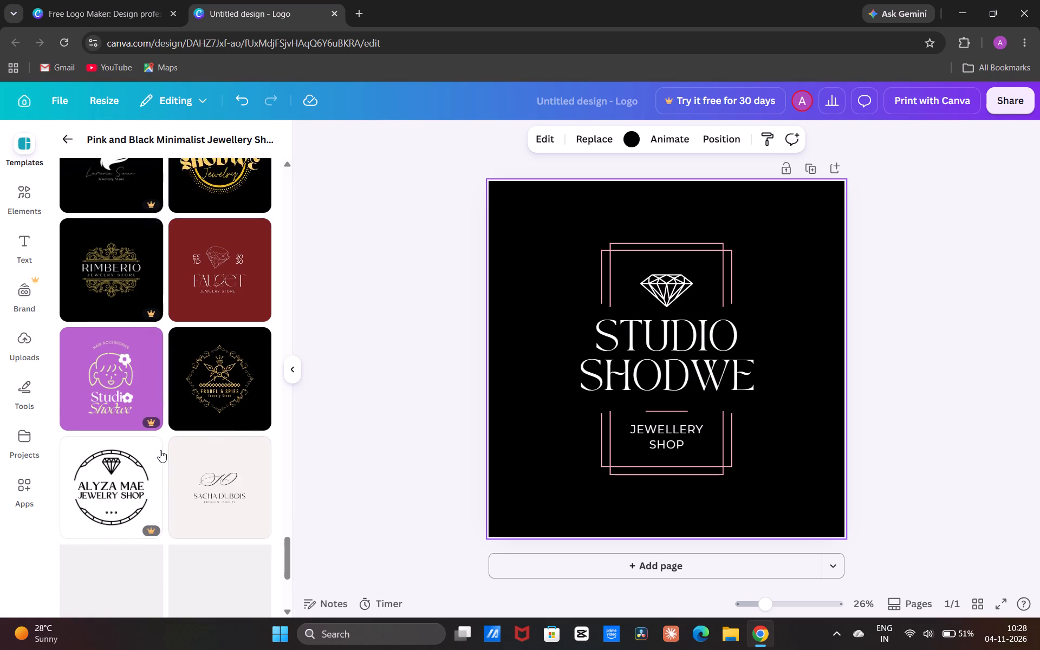
{"action": "scroll", "coordinate": [160, 450], "scroll_direction": "down", "scroll_amount": 4}
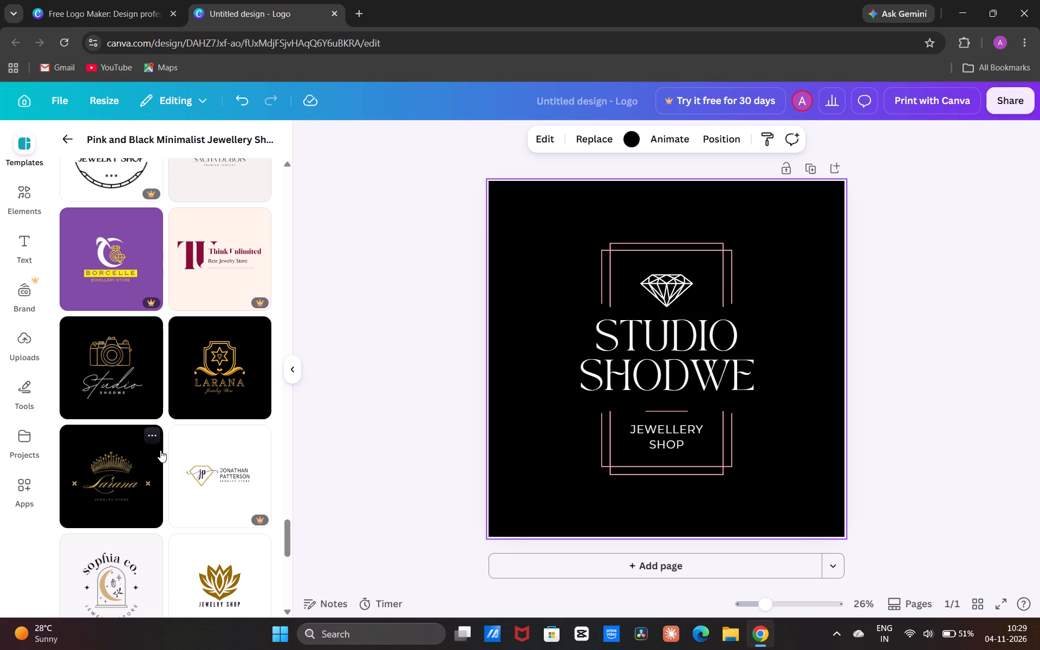
{"action": "scroll", "coordinate": [158, 451], "scroll_direction": "down", "scroll_amount": 1}
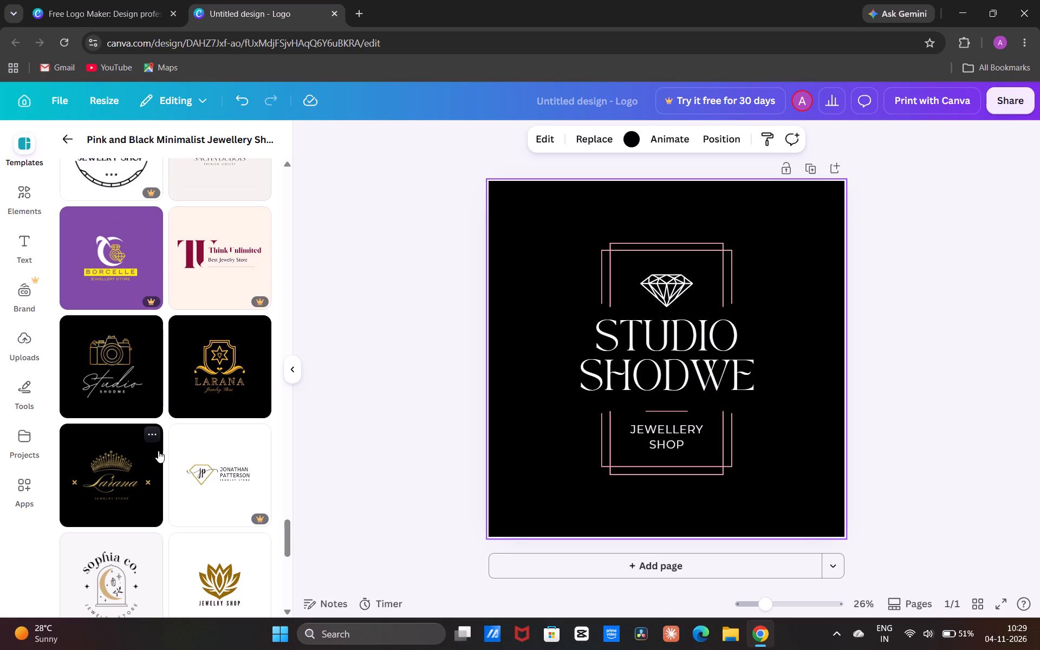
{"action": "scroll", "coordinate": [158, 451], "scroll_direction": "down", "scroll_amount": 6}
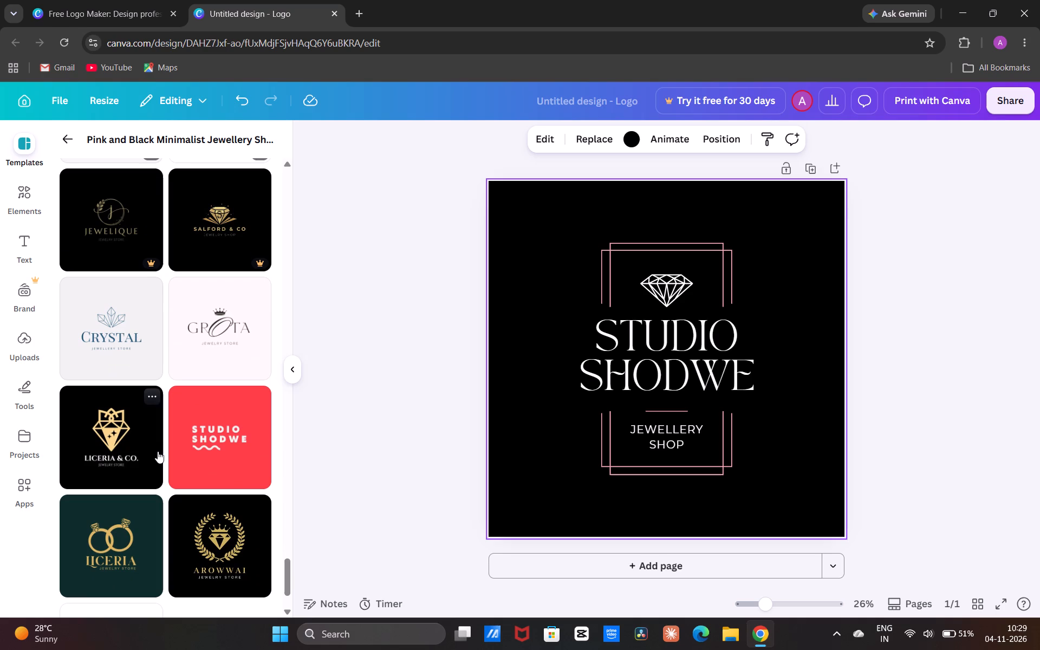
{"action": "scroll", "coordinate": [158, 451], "scroll_direction": "down", "scroll_amount": 5}
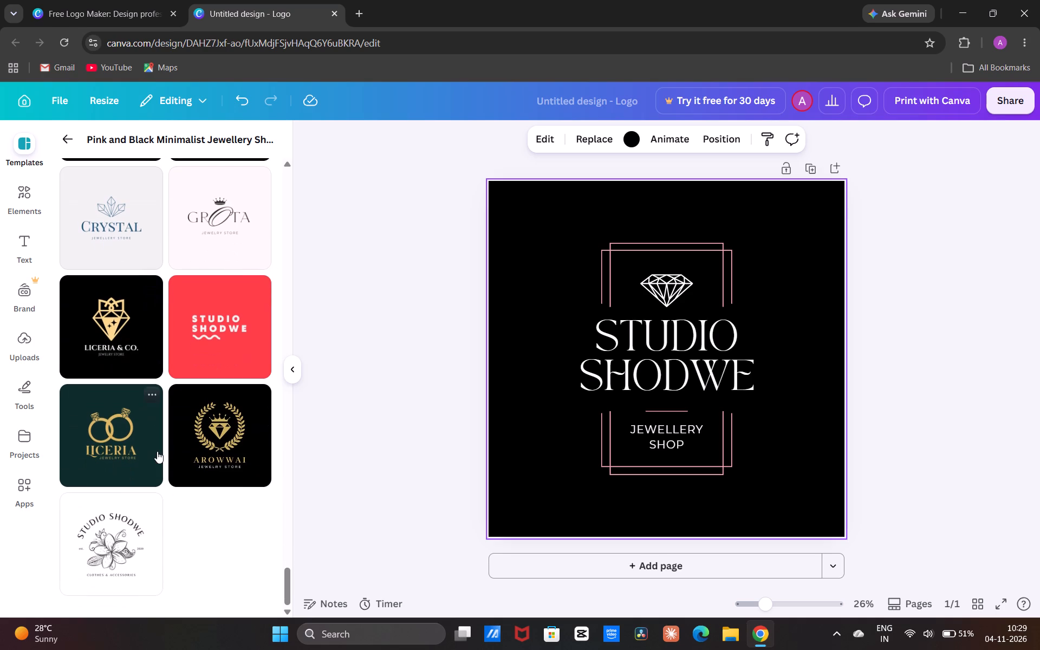
Return to the jwellery search results and look through the remaining logo templates.
{"action": "left_click", "coordinate": [68, 133]}
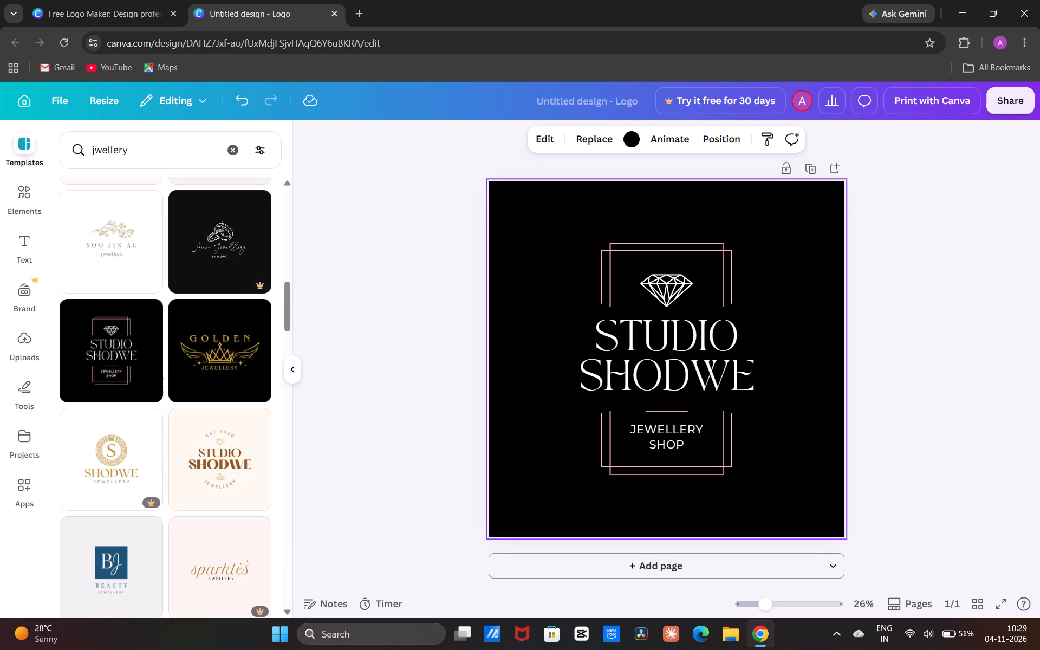
{"action": "scroll", "coordinate": [249, 398], "scroll_direction": "down", "scroll_amount": 6}
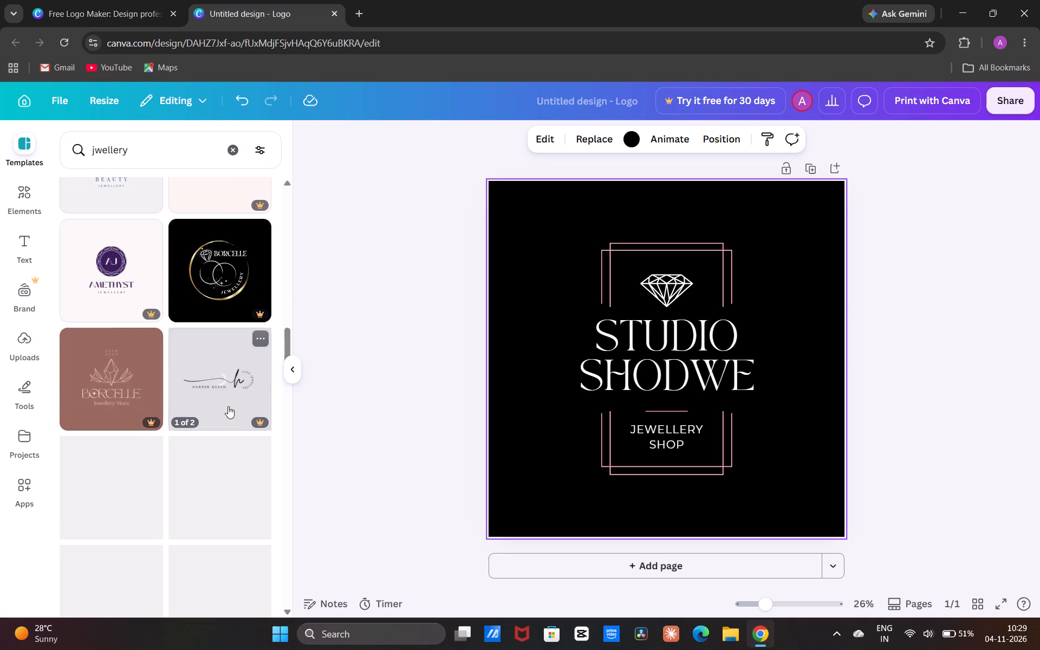
{"action": "scroll", "coordinate": [227, 405], "scroll_direction": "down", "scroll_amount": 11}
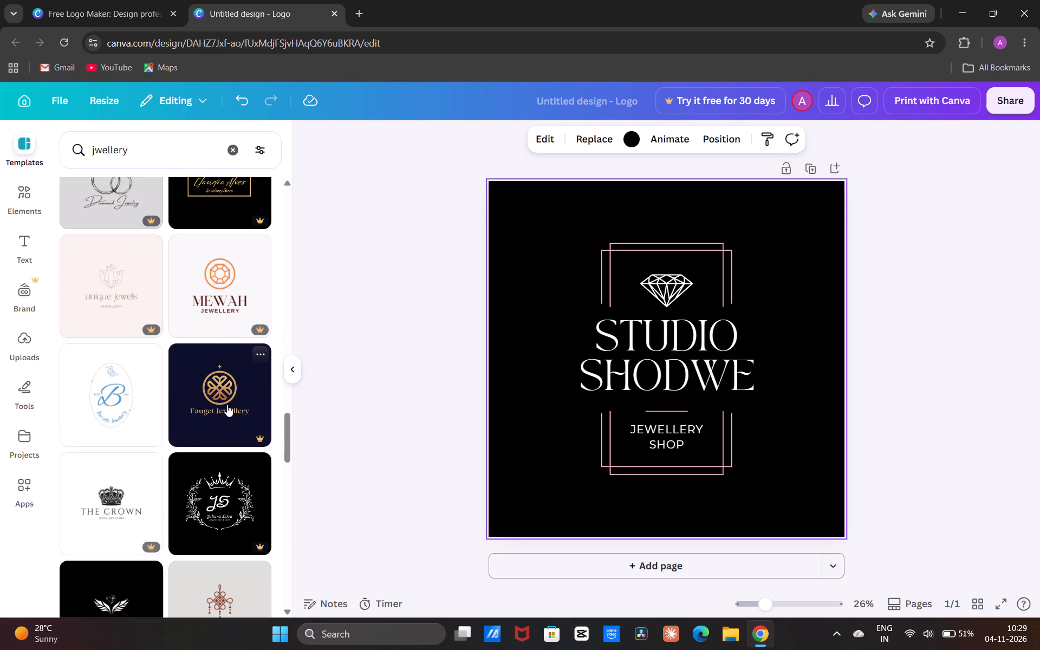
{"action": "scroll", "coordinate": [226, 405], "scroll_direction": "down", "scroll_amount": 7}
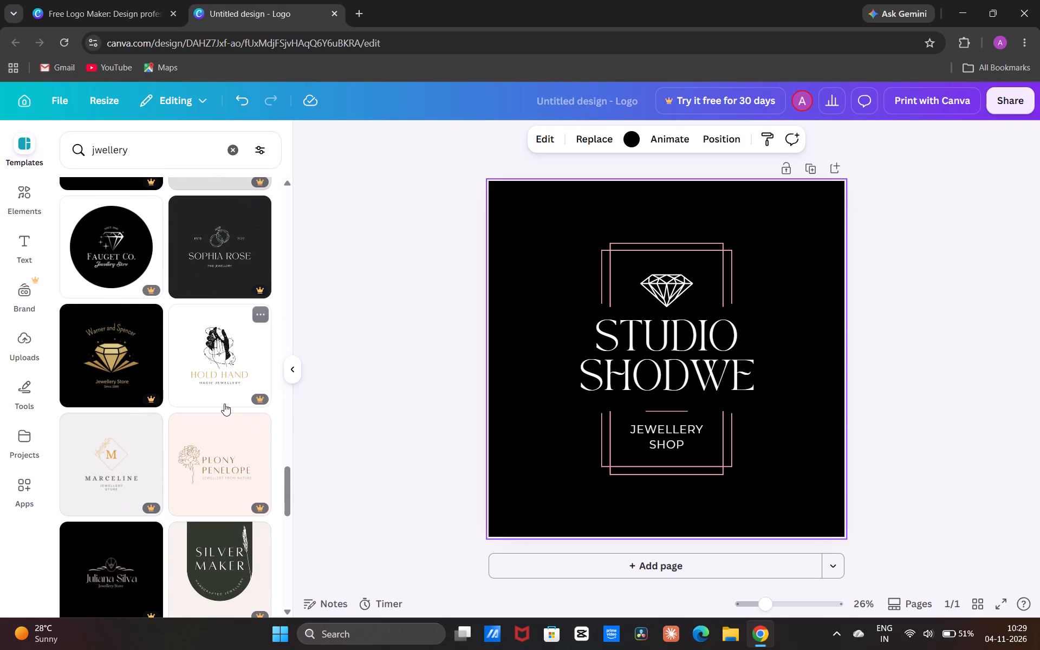
{"action": "scroll", "coordinate": [224, 404], "scroll_direction": "down", "scroll_amount": 2}
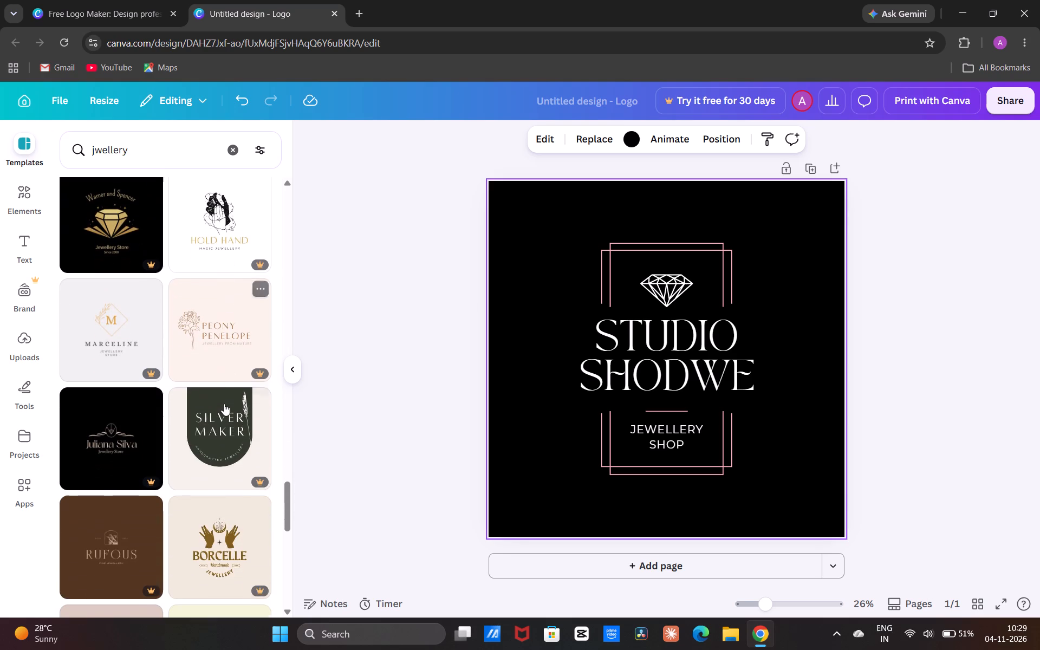
{"action": "scroll", "coordinate": [224, 404], "scroll_direction": "down", "scroll_amount": 5}
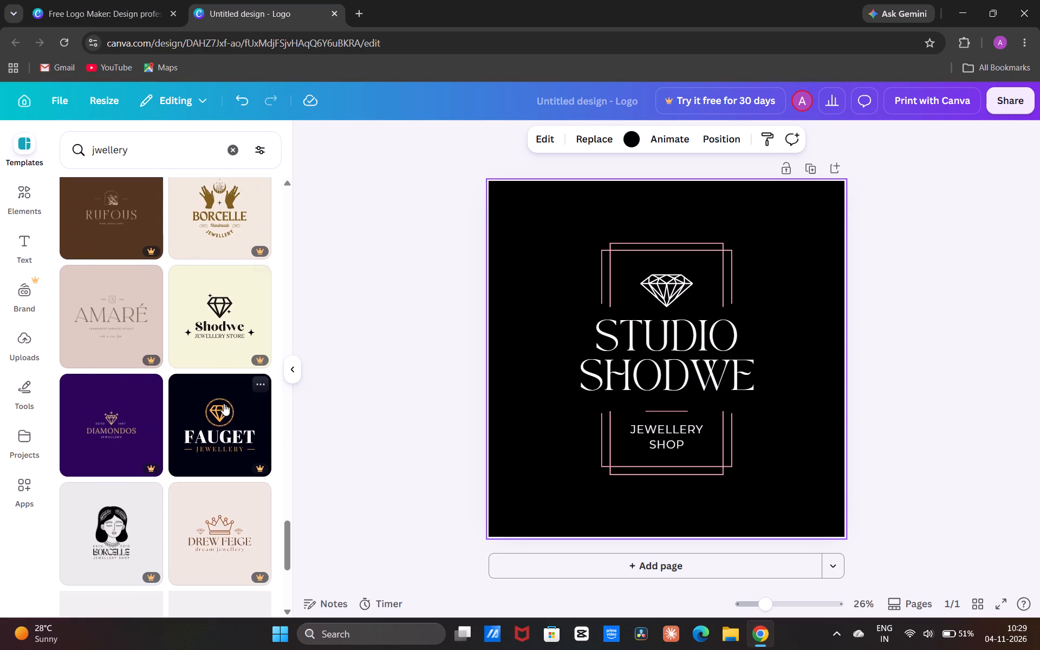
{"action": "scroll", "coordinate": [224, 404], "scroll_direction": "down", "scroll_amount": 4}
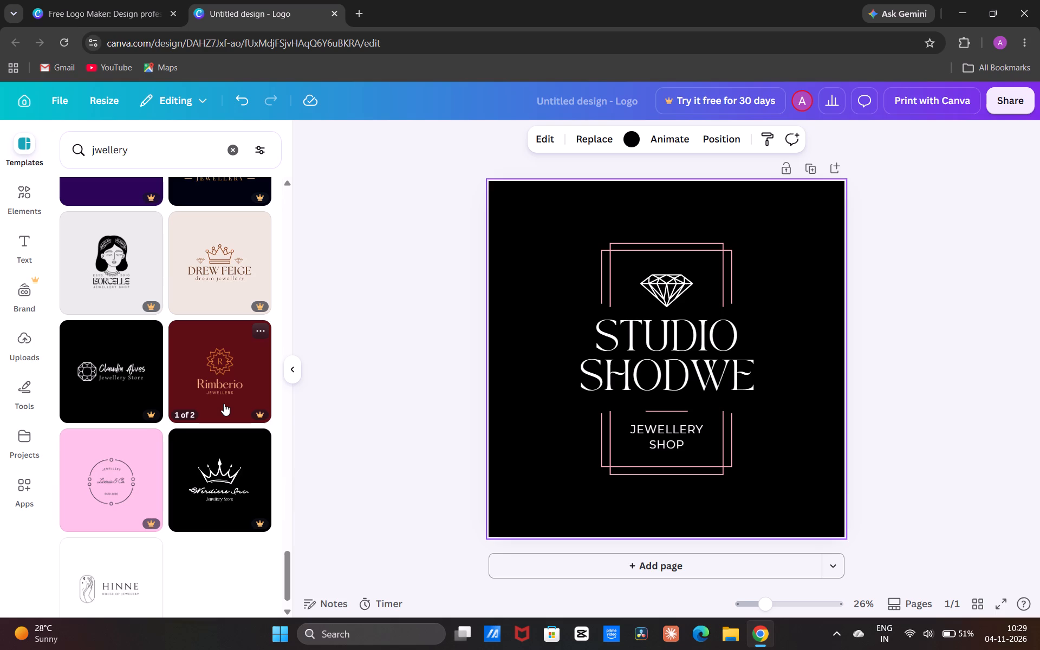
{"action": "scroll", "coordinate": [224, 404], "scroll_direction": "down", "scroll_amount": 4}
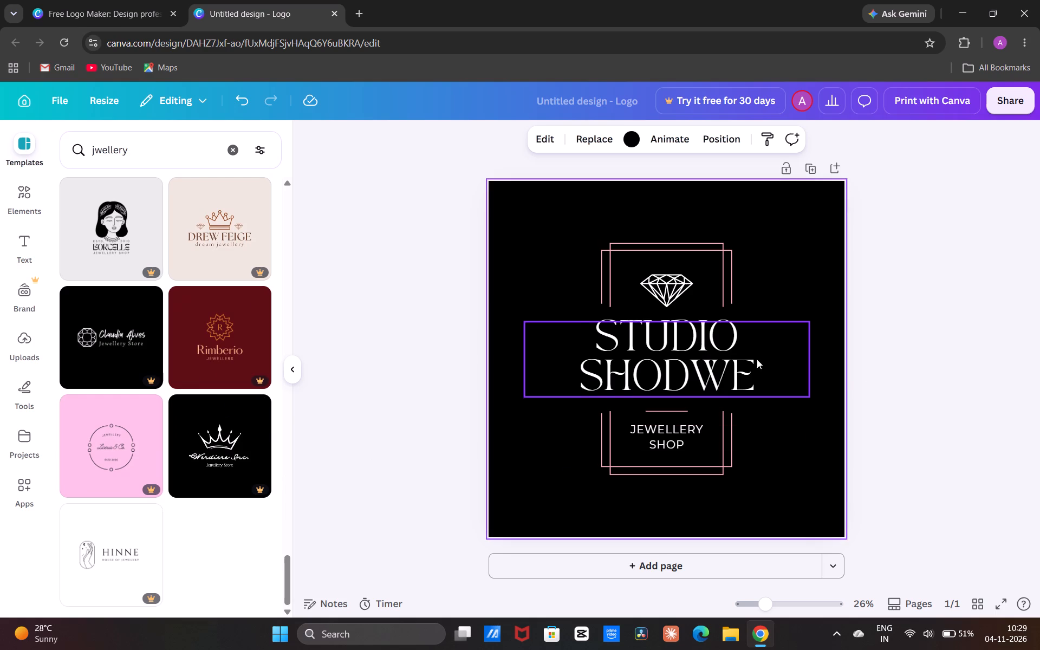
Replace the STUDIO SHODWE heading text with RBS.
{"action": "left_click", "coordinate": [793, 378]}
{"action": "left_click", "coordinate": [788, 379]}
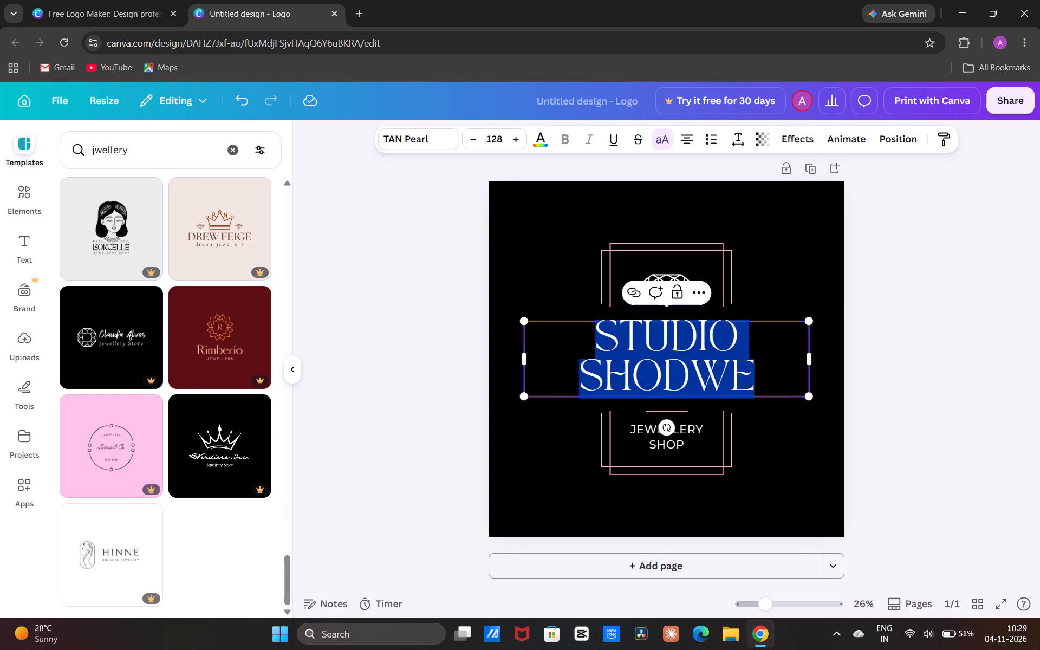
{"action": "key", "text": "BackSpace"}
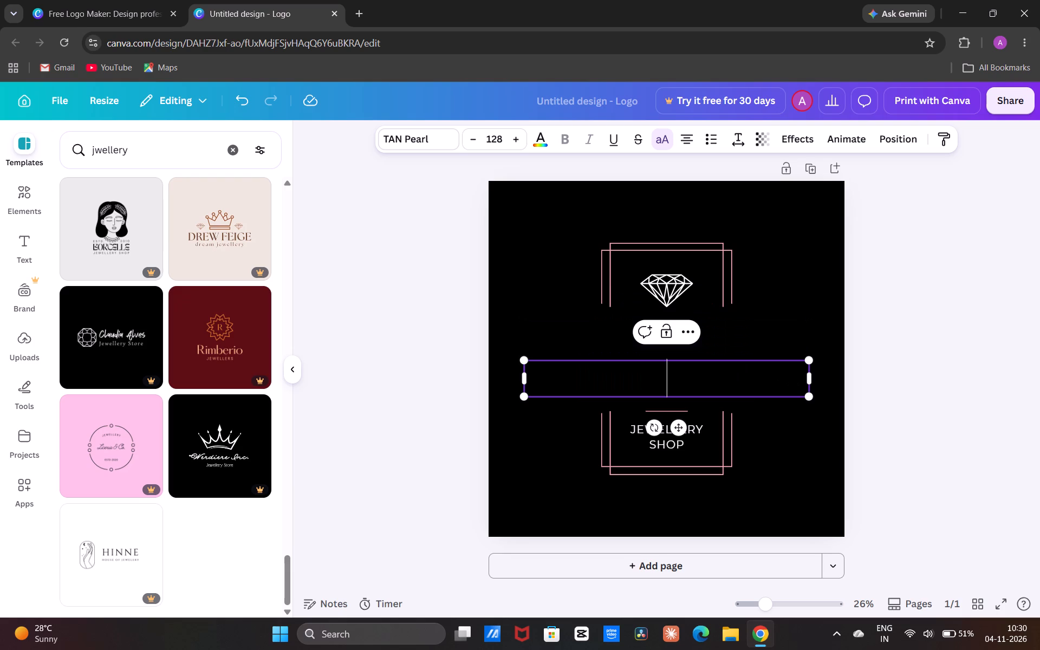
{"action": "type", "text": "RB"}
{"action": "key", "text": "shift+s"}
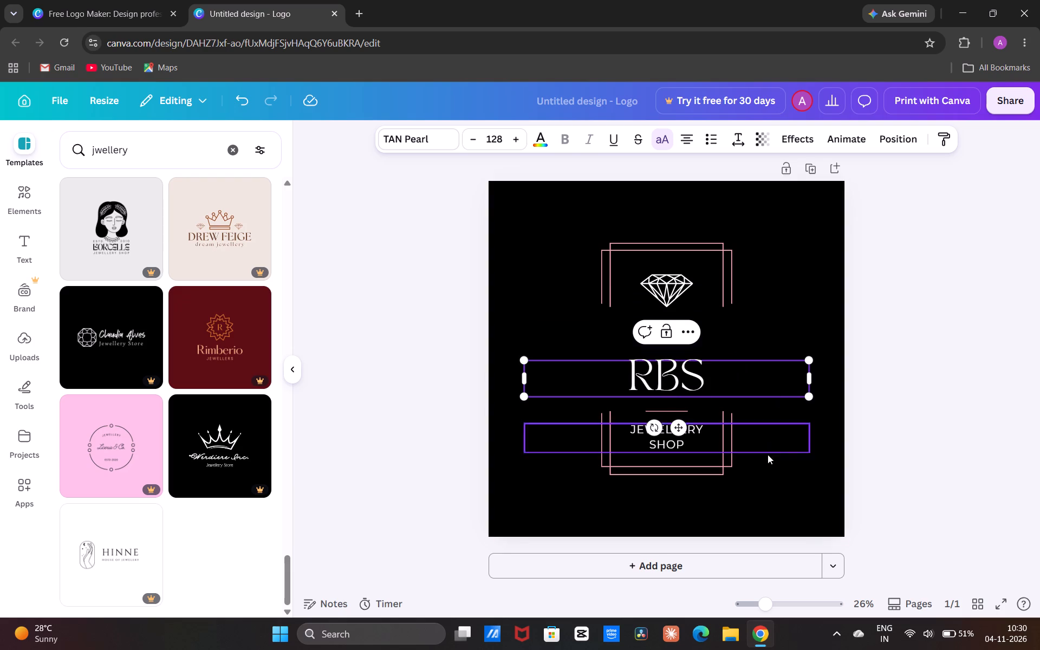
Move the RBS text up, centred horizontally and midway between the diamond and the short line above JEWELLERY SHOP.
{"action": "left_click_drag", "start_coordinate": [743, 396], "coordinate": [742, 373]}
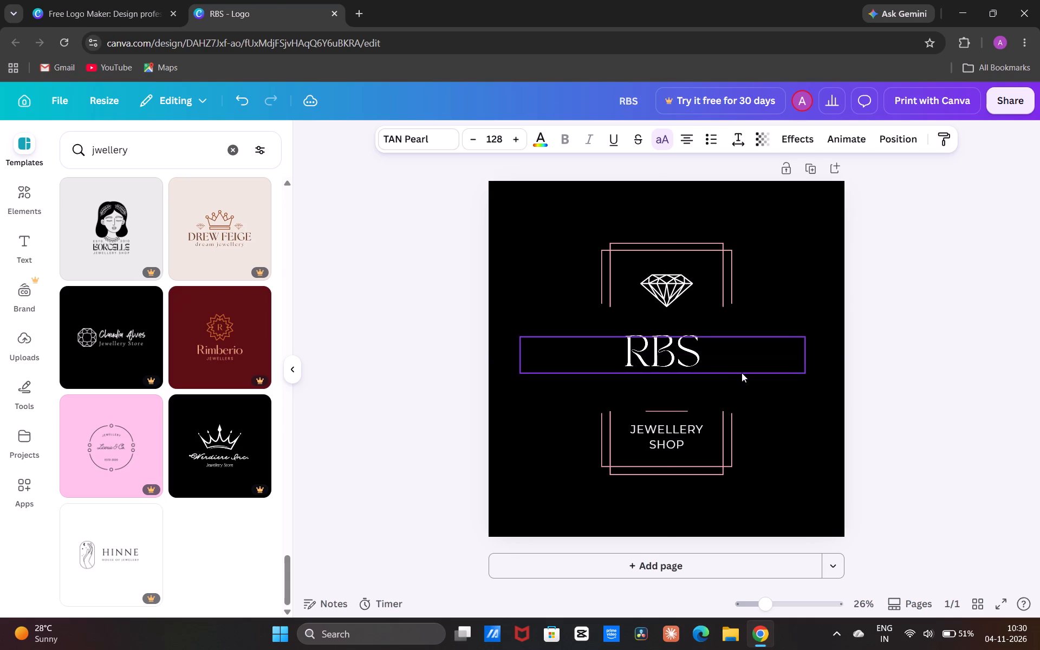
{"action": "left_click_drag", "start_coordinate": [742, 373], "coordinate": [748, 354]}
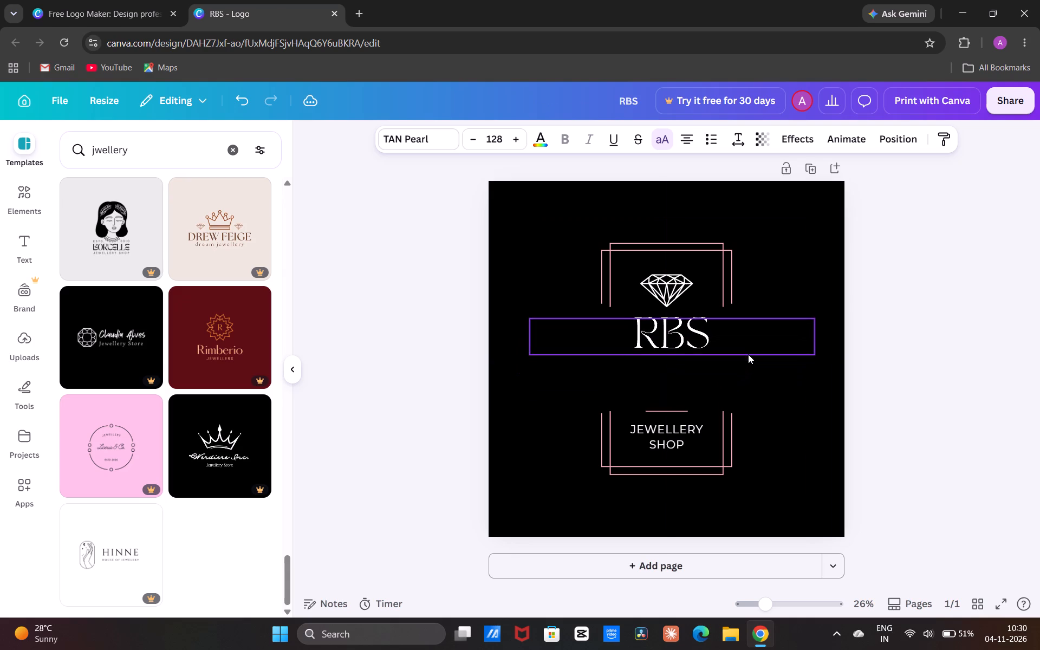
{"action": "left_click_drag", "start_coordinate": [748, 354], "coordinate": [743, 372]}
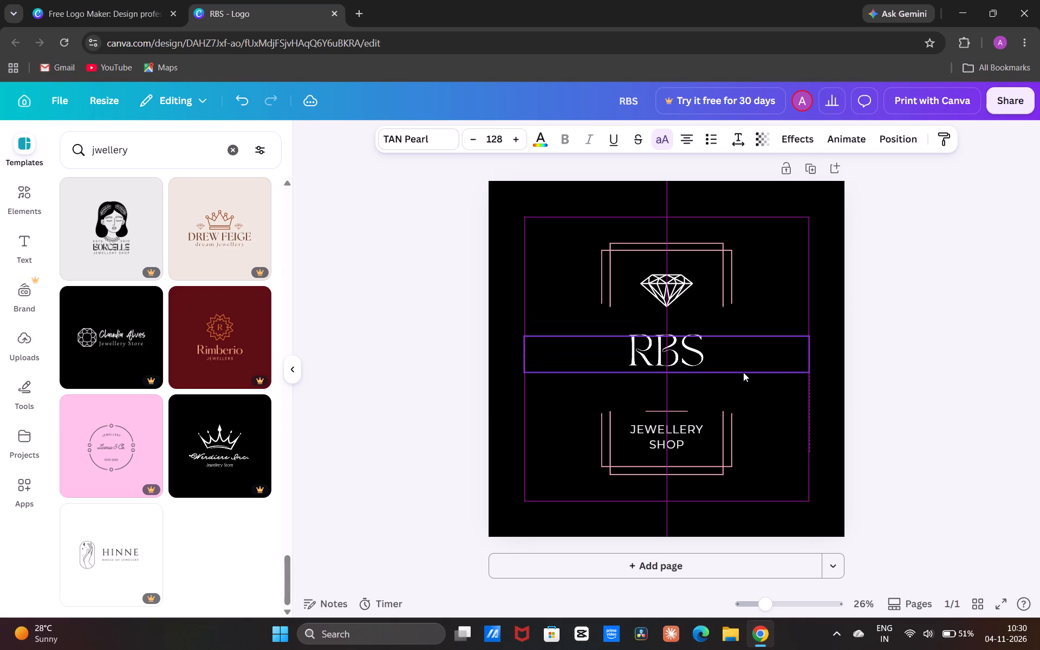
{"action": "left_click_drag", "start_coordinate": [743, 372], "coordinate": [743, 373]}
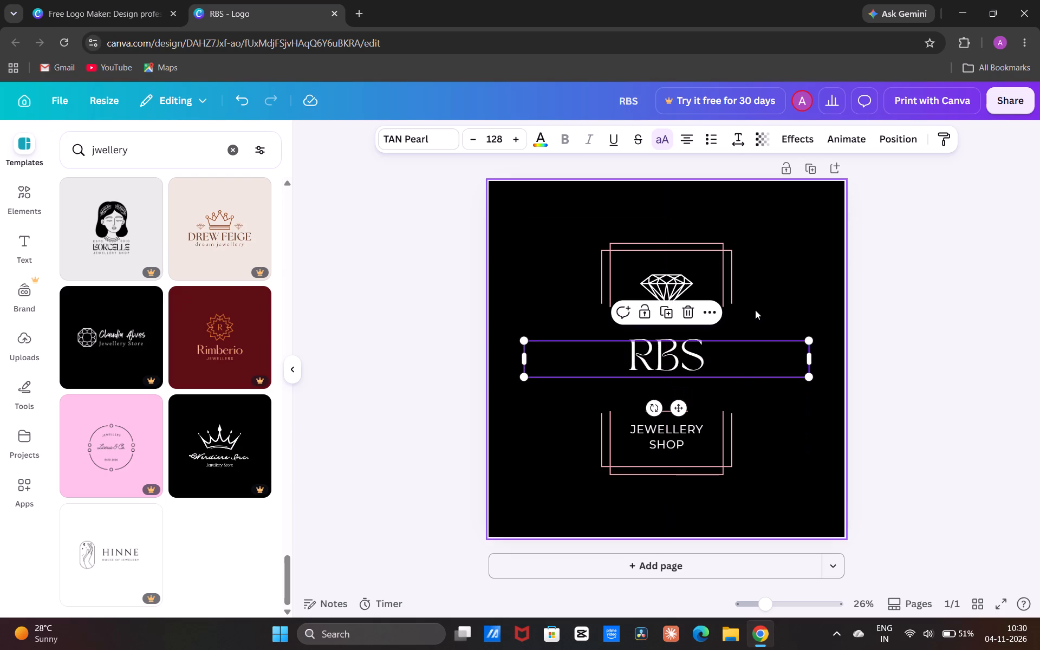
{"action": "left_click", "coordinate": [756, 308]}
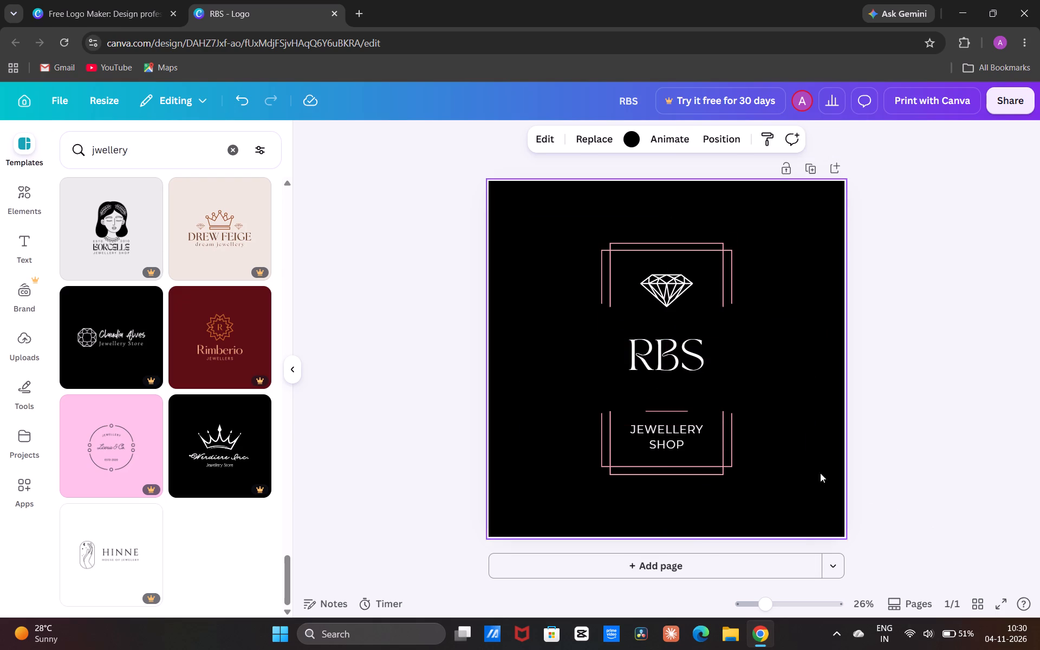
Replace the JEWELLERY SHOP text with J W E L L E R S, leaving a space between the letters.
{"action": "left_click", "coordinate": [674, 438]}
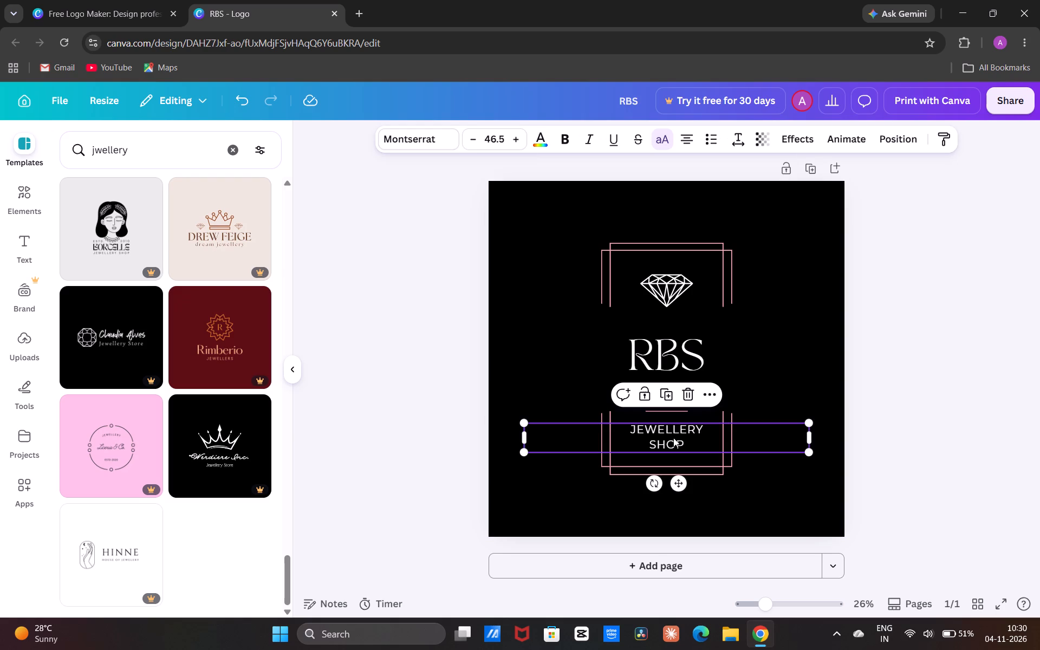
{"action": "left_click", "coordinate": [706, 435]}
{"action": "key", "text": "BackSpace"}
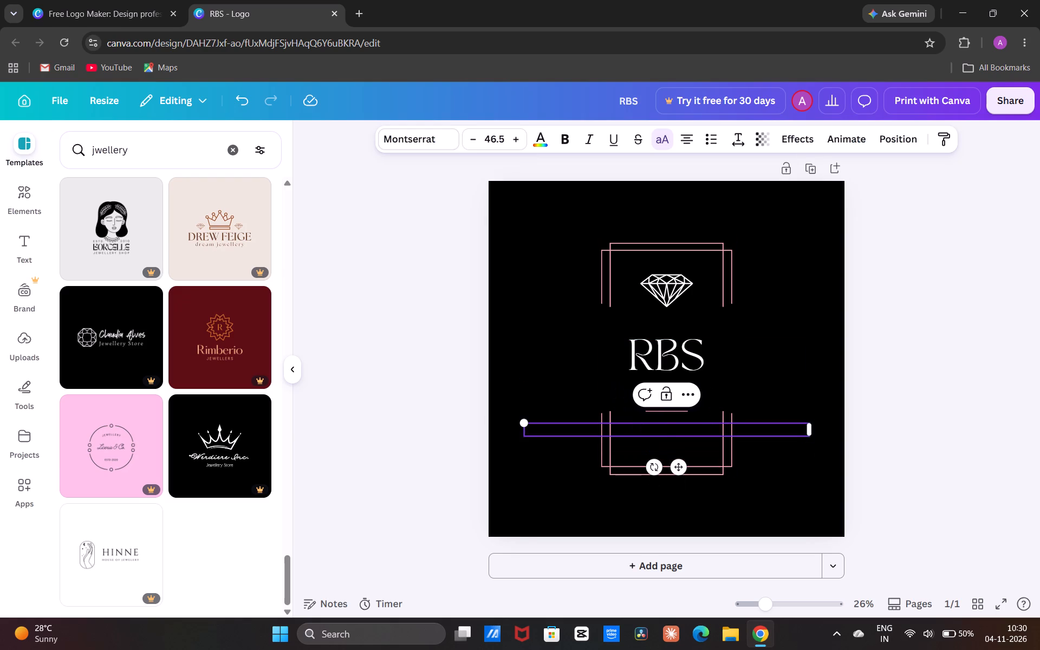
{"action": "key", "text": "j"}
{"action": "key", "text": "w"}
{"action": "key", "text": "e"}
{"action": "key", "text": "BackSpace"}
{"action": "key", "text": "BackSpace"}
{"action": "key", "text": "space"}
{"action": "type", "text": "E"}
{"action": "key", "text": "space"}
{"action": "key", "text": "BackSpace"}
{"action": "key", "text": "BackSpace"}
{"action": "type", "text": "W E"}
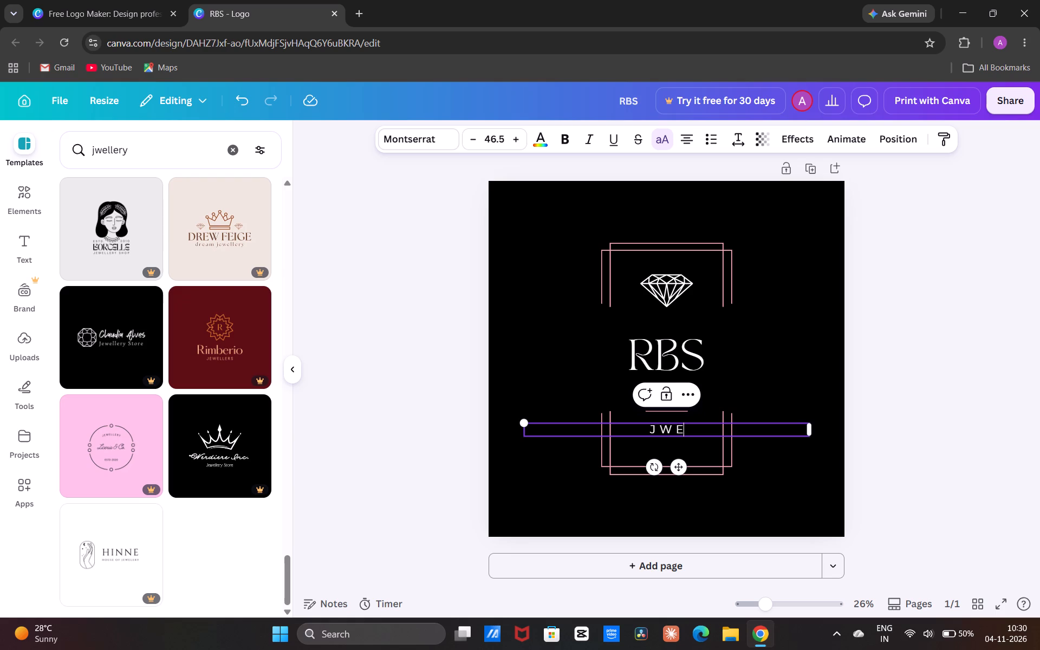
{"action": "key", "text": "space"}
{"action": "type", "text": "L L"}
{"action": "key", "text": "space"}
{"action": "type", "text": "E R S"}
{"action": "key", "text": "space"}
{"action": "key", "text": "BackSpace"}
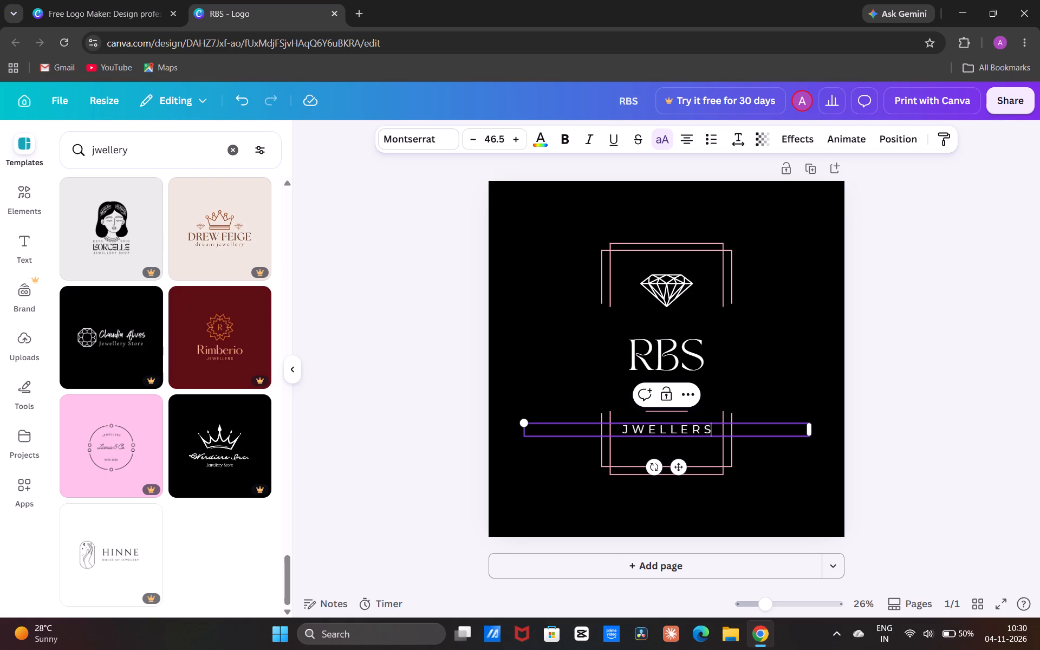
Move the J W E L L E R S text up, horizontally centred and directly beneath RBS.
{"action": "left_click_drag", "start_coordinate": [716, 439], "coordinate": [713, 389]}
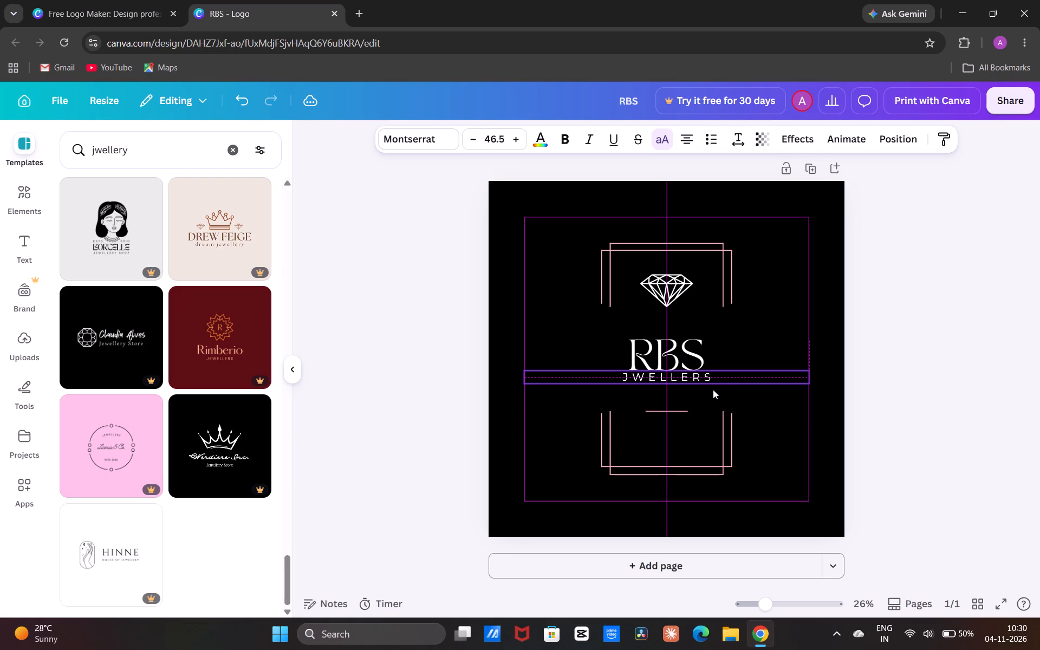
{"action": "left_click_drag", "start_coordinate": [713, 389], "coordinate": [712, 384]}
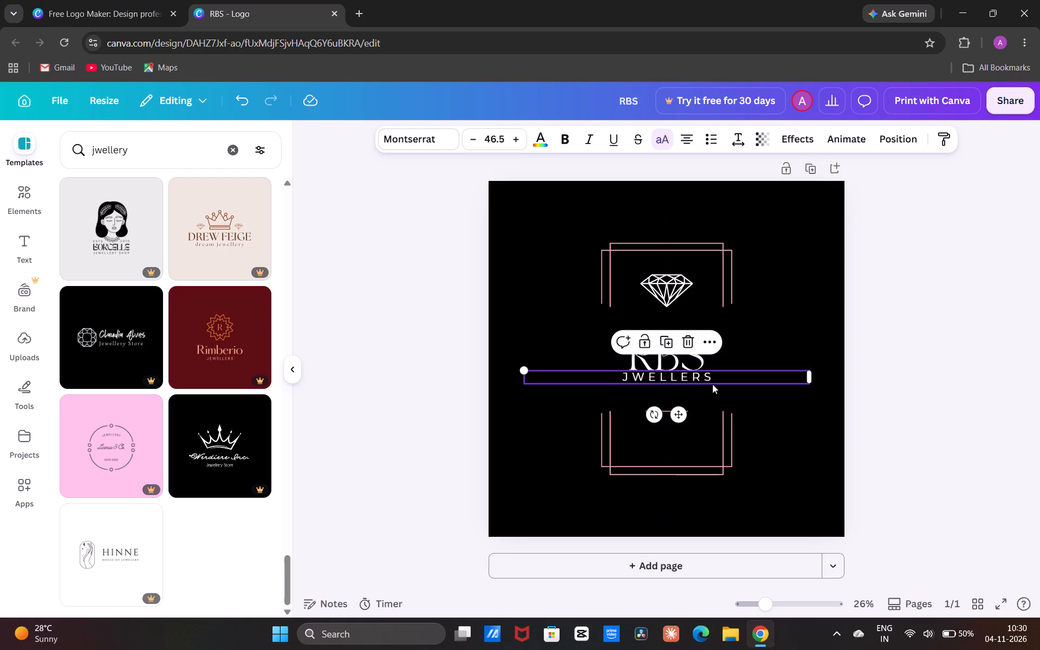
{"action": "left_click", "coordinate": [833, 341]}
{"action": "left_click", "coordinate": [697, 376]}
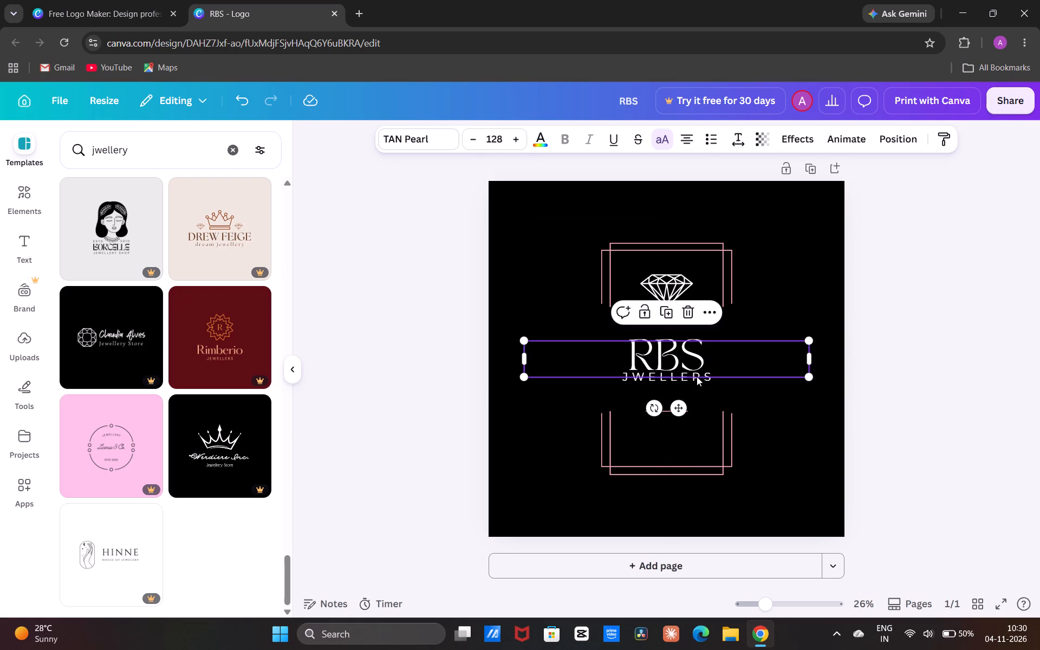
{"action": "double_click", "coordinate": [691, 380]}
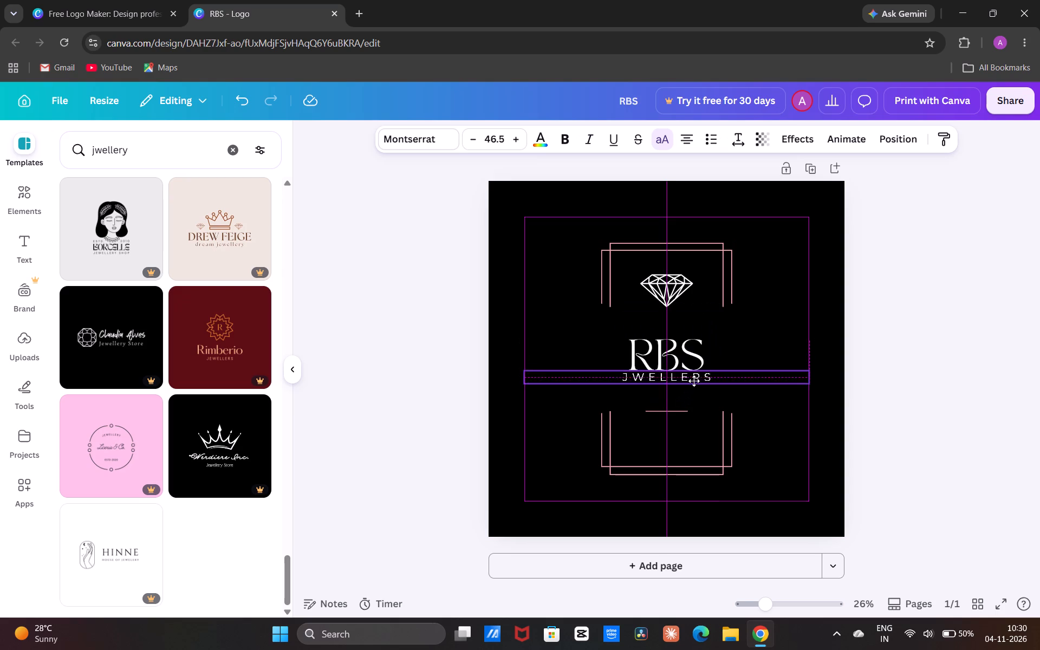
{"action": "left_click", "coordinate": [950, 332]}
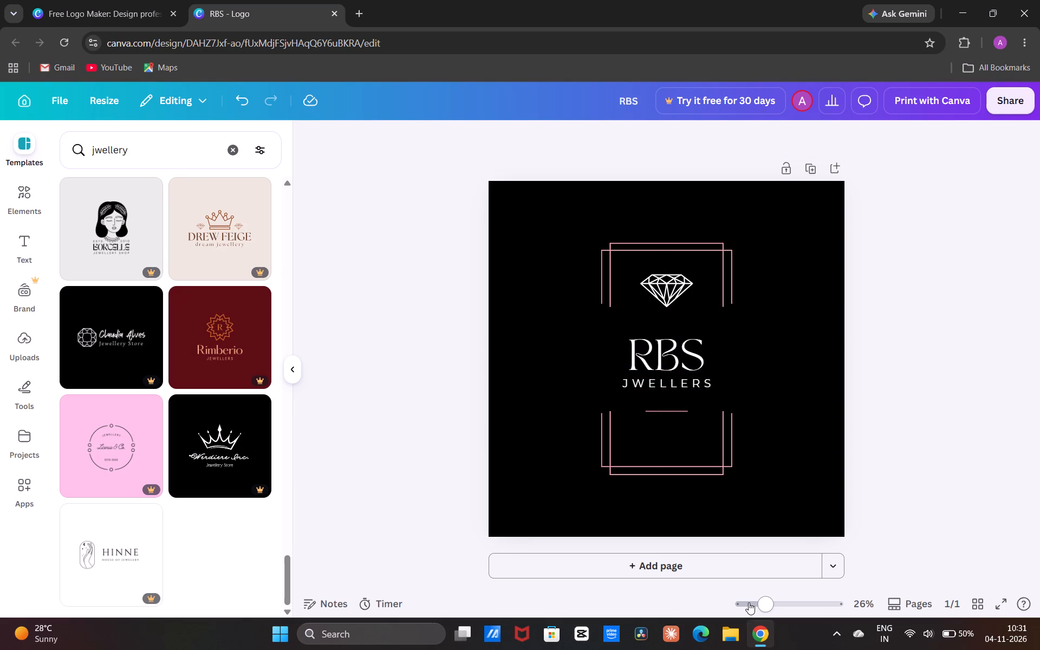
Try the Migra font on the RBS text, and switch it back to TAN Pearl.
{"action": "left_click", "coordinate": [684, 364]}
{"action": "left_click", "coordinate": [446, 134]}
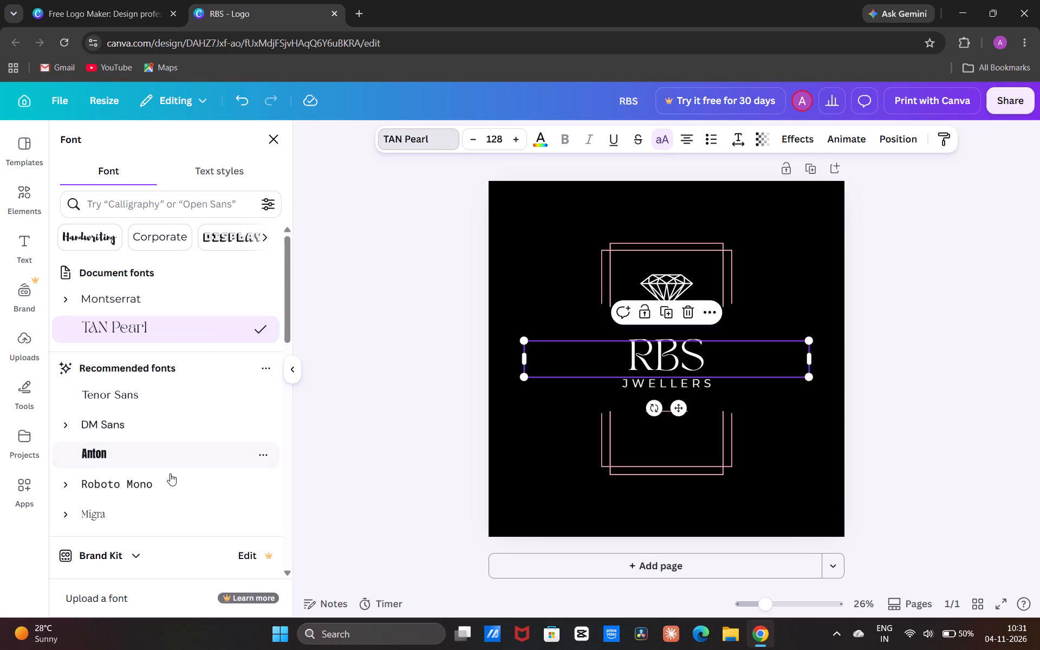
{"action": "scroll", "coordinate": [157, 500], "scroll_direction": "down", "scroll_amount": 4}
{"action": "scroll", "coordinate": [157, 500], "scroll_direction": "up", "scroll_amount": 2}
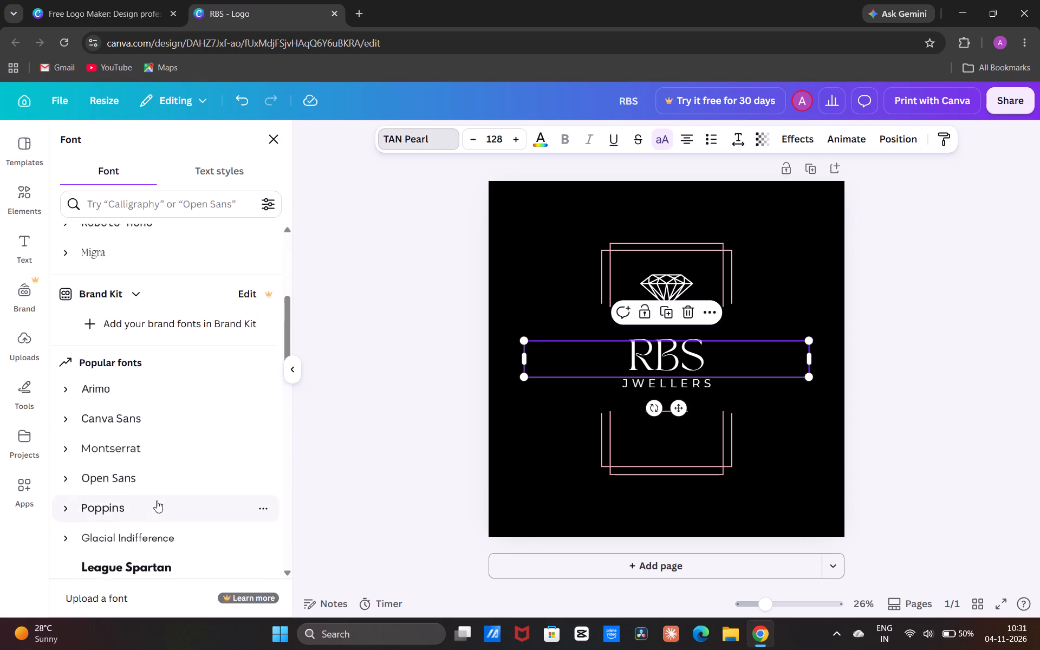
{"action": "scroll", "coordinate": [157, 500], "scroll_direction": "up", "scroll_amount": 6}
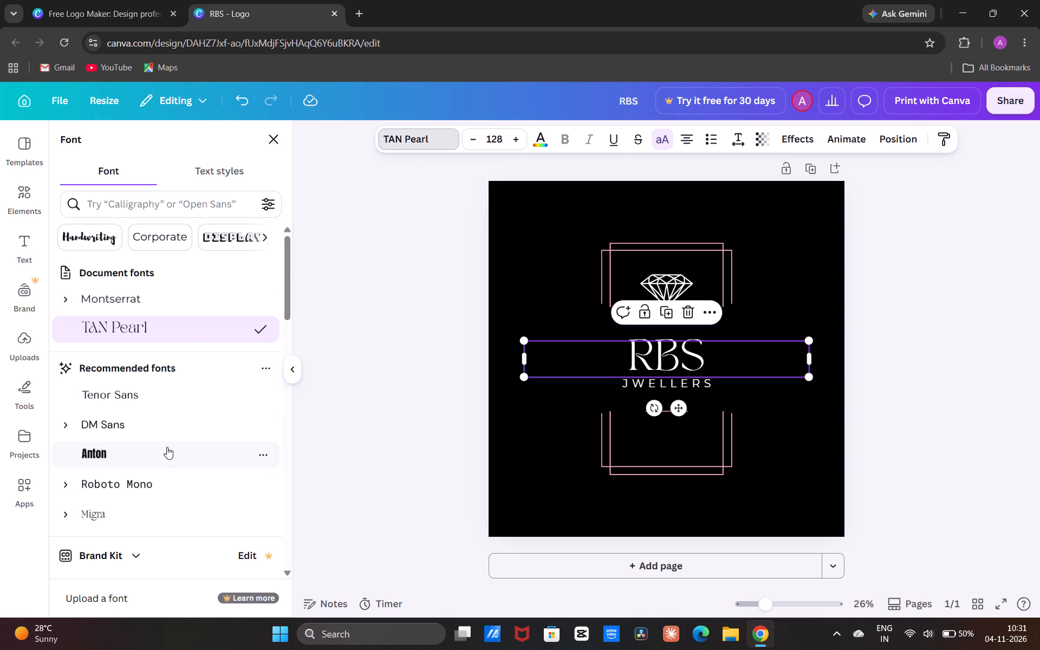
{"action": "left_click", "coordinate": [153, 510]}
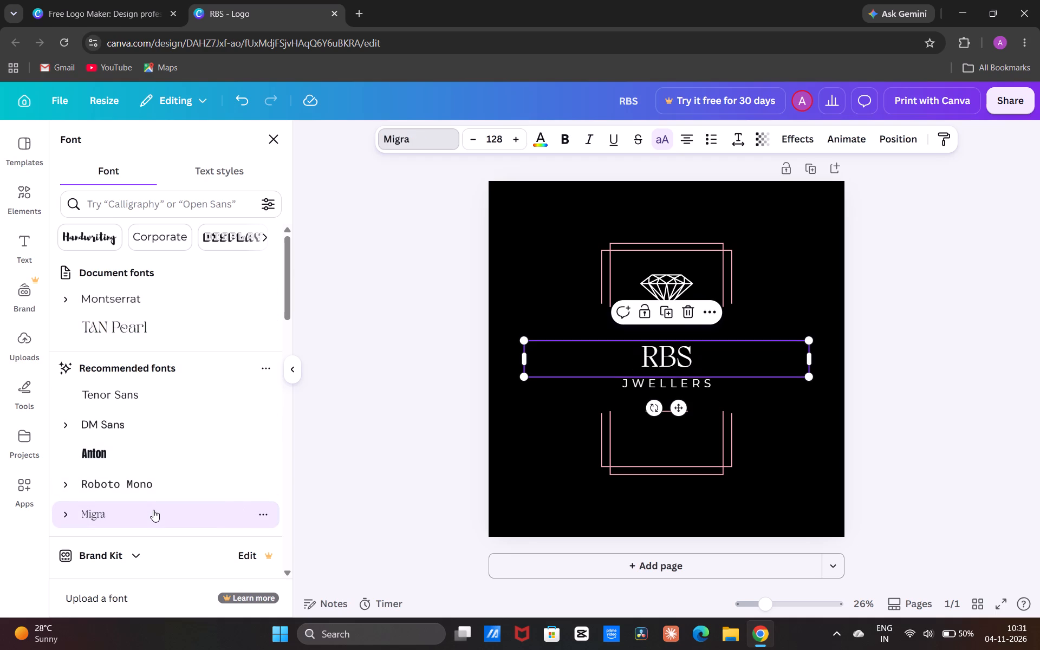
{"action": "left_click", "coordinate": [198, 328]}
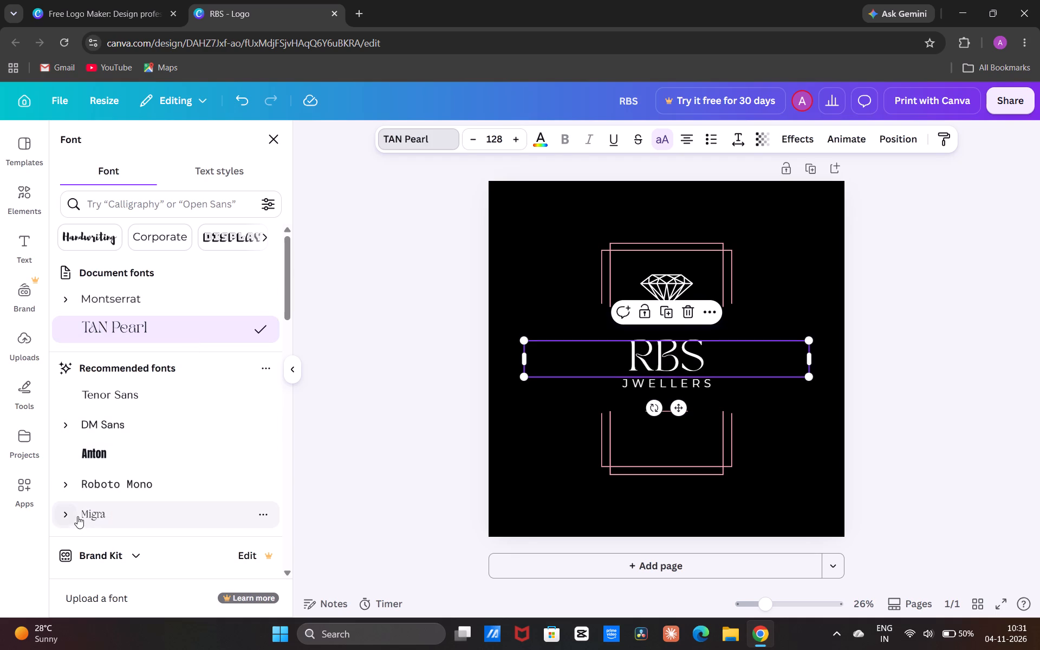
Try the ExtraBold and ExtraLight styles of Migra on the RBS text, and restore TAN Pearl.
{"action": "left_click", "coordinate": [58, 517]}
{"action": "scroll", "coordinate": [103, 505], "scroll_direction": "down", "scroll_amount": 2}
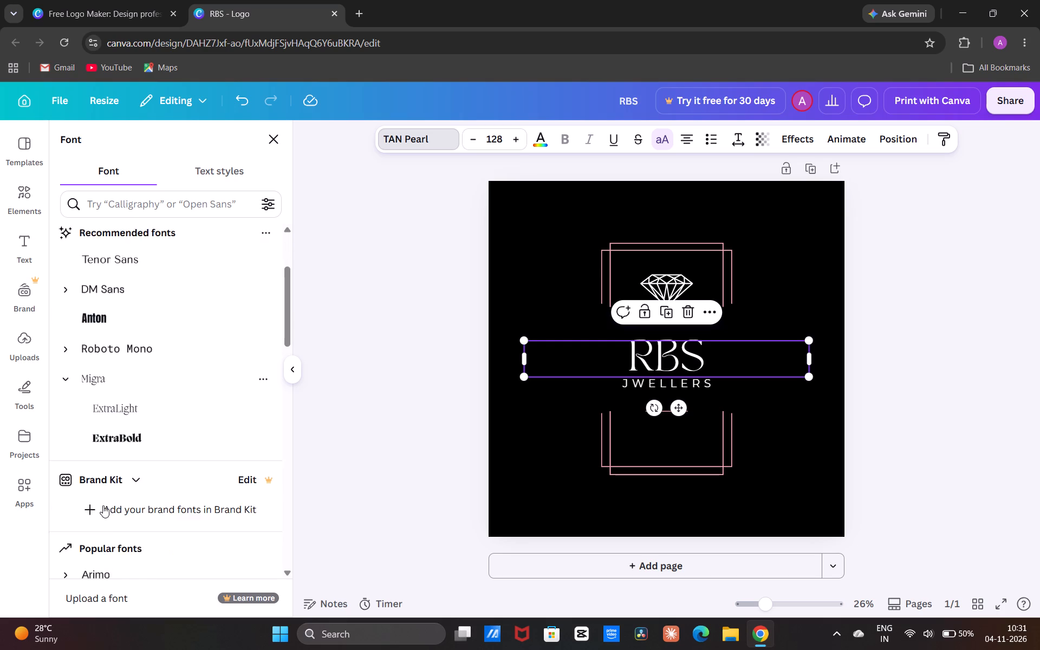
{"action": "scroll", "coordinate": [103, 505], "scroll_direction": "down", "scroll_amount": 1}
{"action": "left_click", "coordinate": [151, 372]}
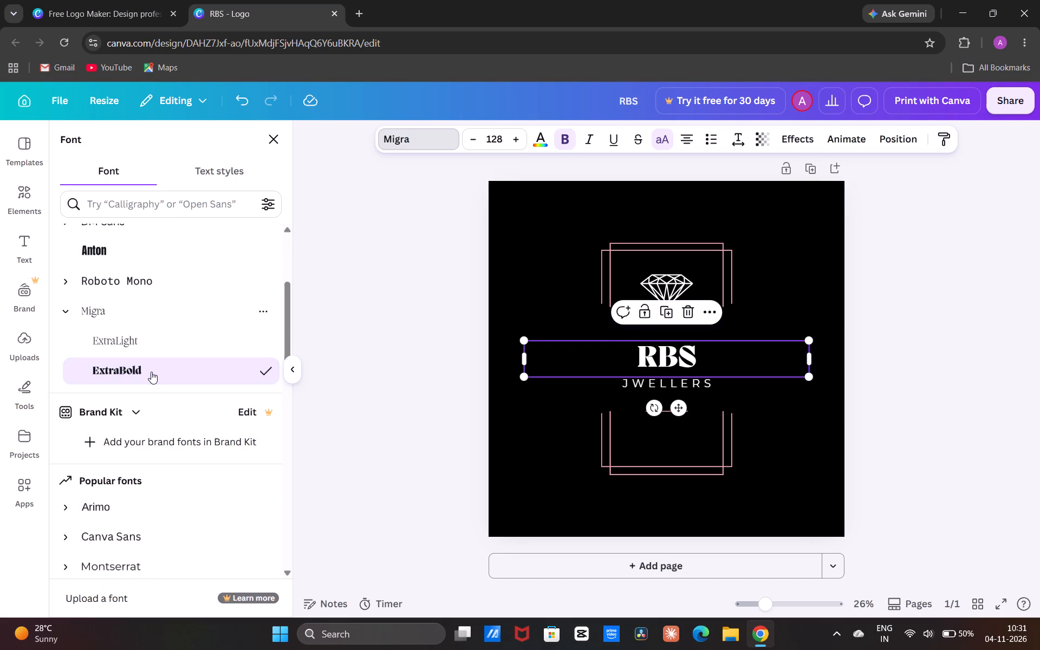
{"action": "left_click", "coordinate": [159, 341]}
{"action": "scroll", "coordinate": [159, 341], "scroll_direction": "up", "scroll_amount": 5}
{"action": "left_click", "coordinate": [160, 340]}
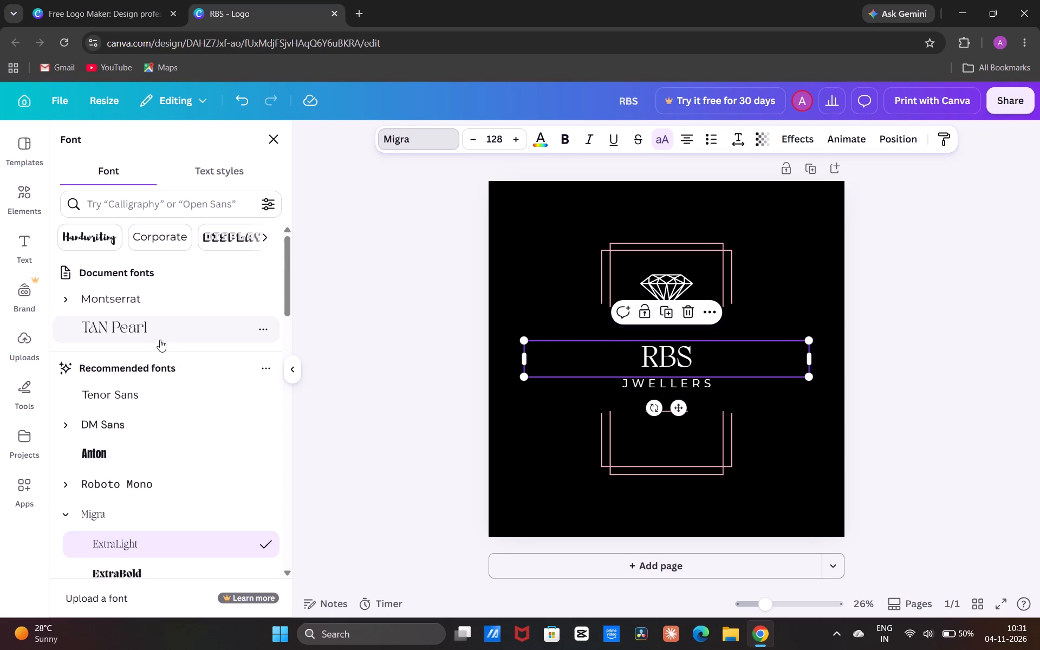
Look through the DM Sans styles and the popular fonts for an alternative for the RBS text.
{"action": "left_click", "coordinate": [65, 421]}
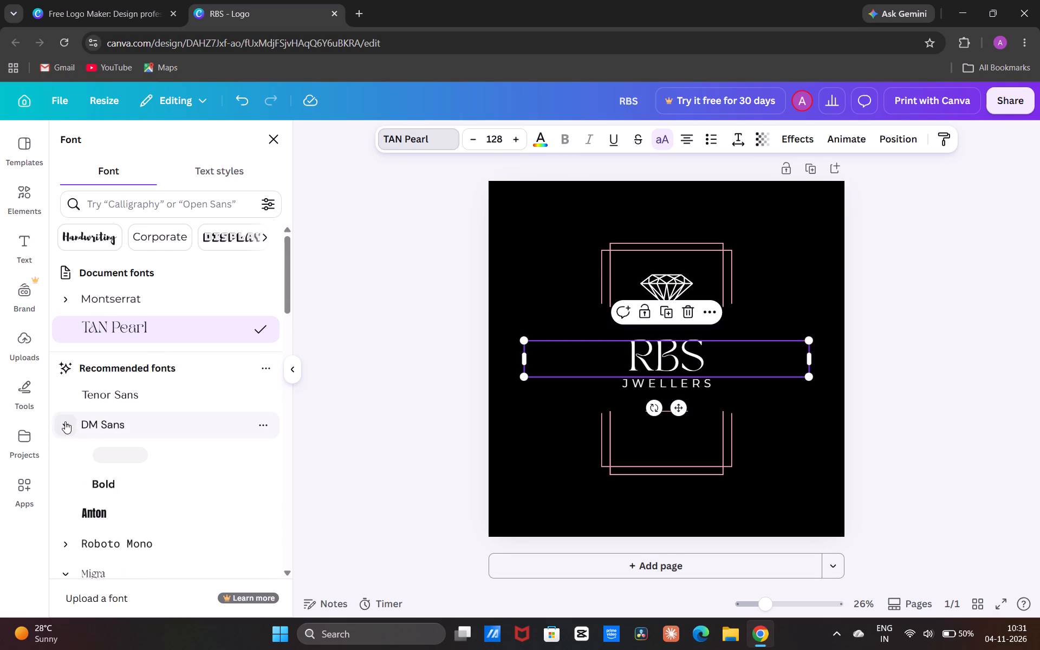
{"action": "scroll", "coordinate": [152, 460], "scroll_direction": "down", "scroll_amount": 7}
{"action": "scroll", "coordinate": [106, 448], "scroll_direction": "down", "scroll_amount": 4}
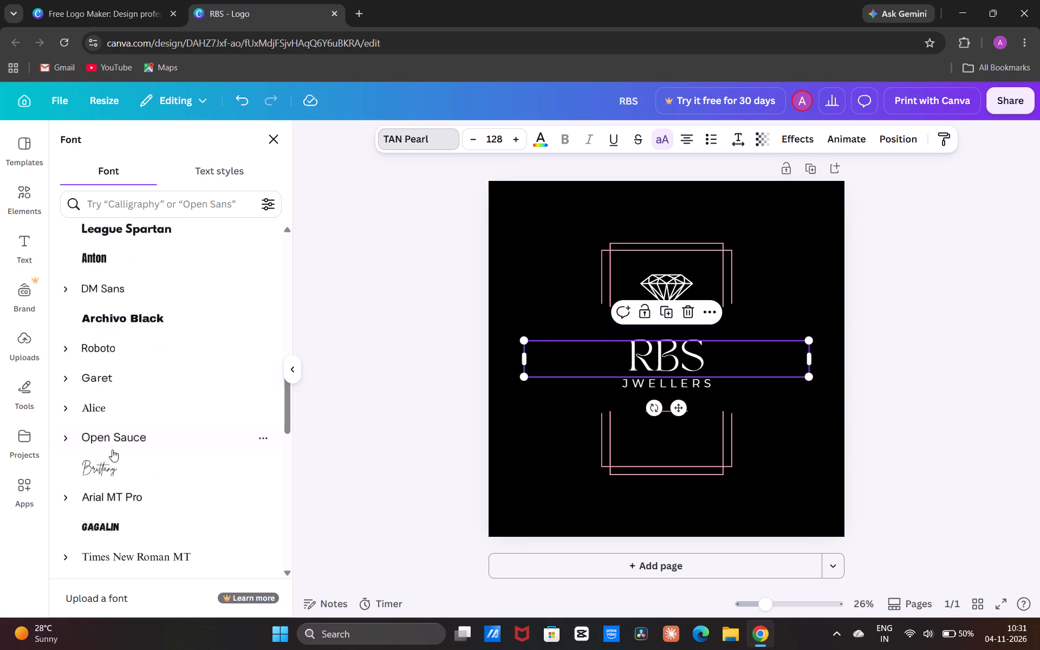
{"action": "scroll", "coordinate": [105, 444], "scroll_direction": "down", "scroll_amount": 2}
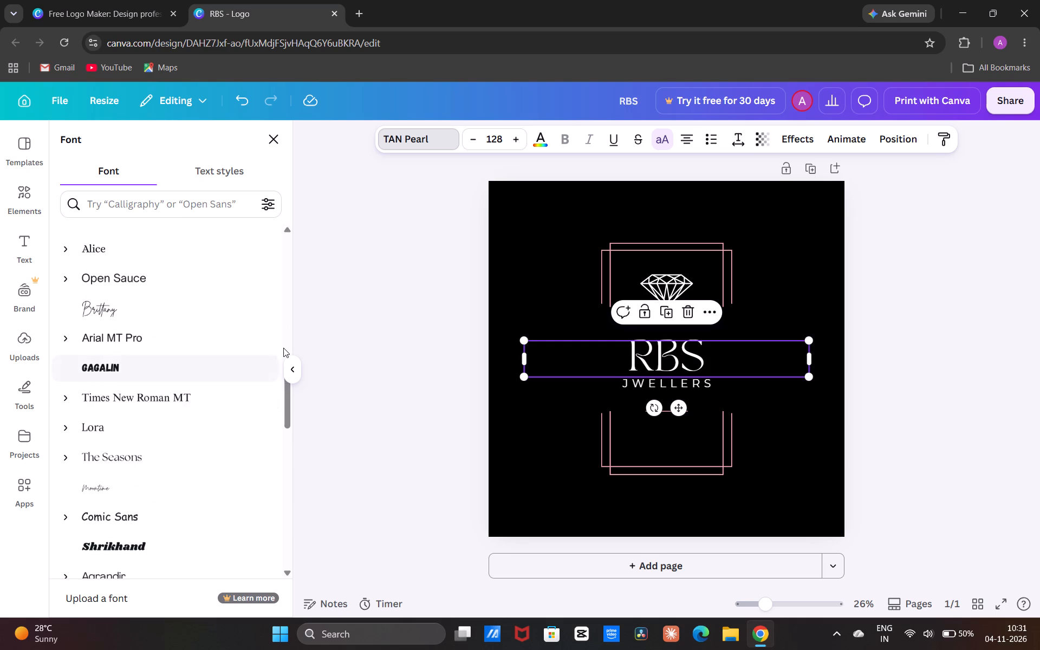
{"action": "scroll", "coordinate": [198, 437], "scroll_direction": "down", "scroll_amount": 4}
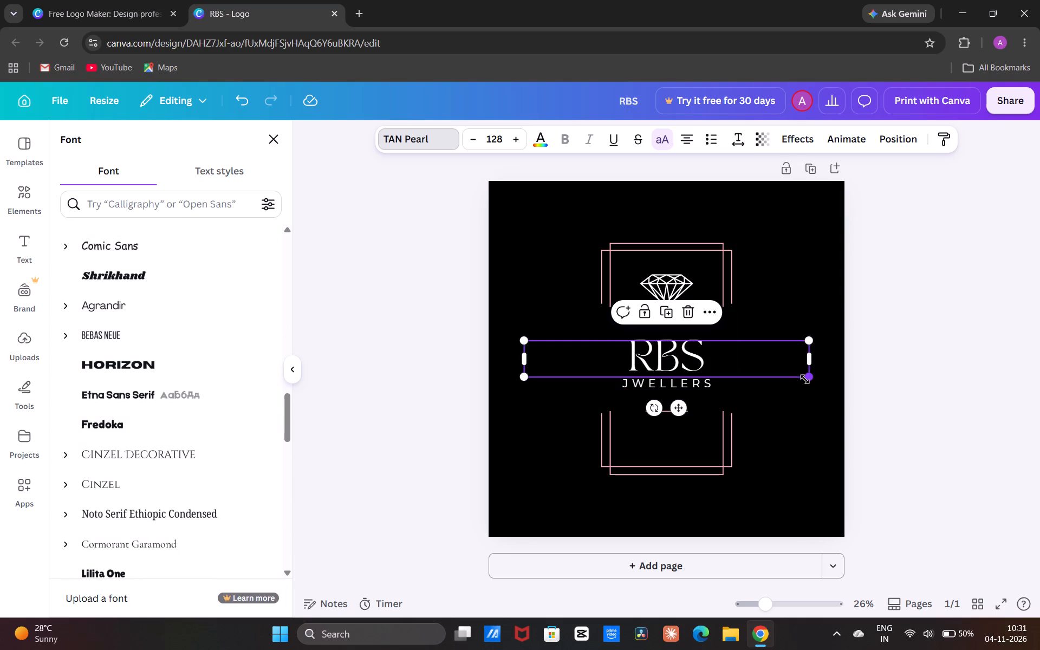
Enlarge the RBS text to font size 173, narrowing its text box along the way.
{"action": "left_click_drag", "start_coordinate": [805, 379], "coordinate": [842, 441]}
{"action": "left_click_drag", "start_coordinate": [856, 361], "coordinate": [801, 374]}
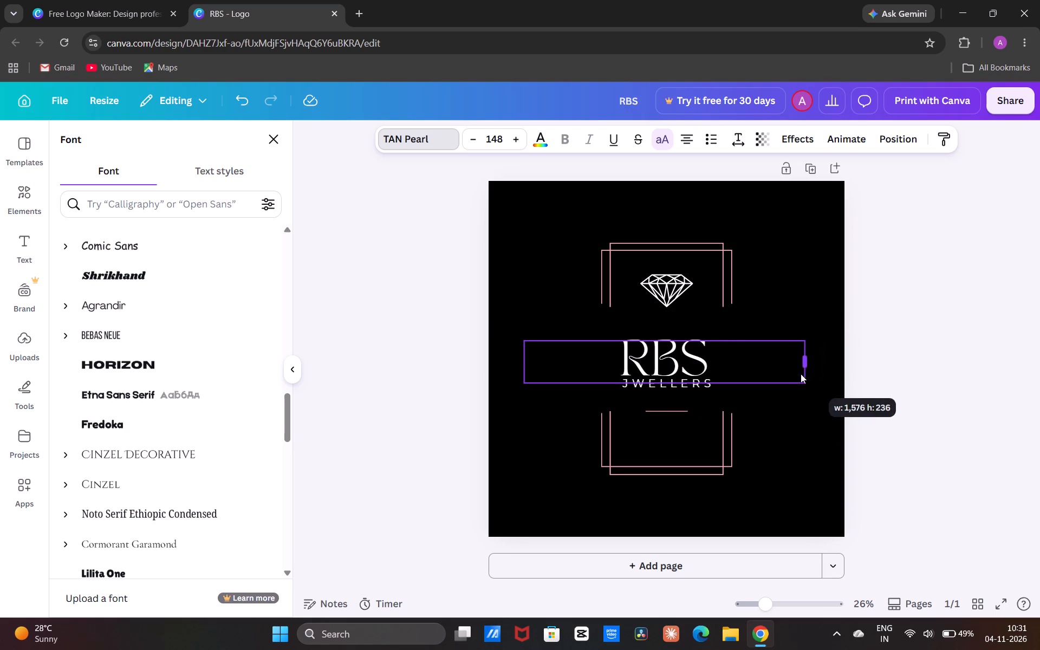
{"action": "left_click_drag", "start_coordinate": [801, 374], "coordinate": [756, 362]}
{"action": "left_click_drag", "start_coordinate": [757, 388], "coordinate": [759, 430]}
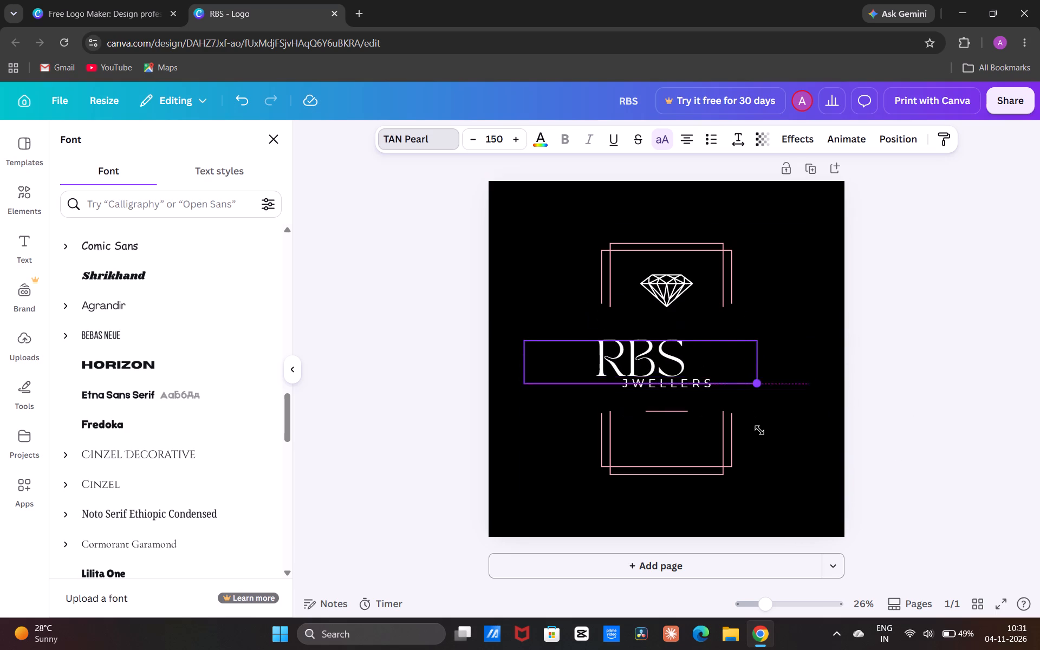
{"action": "left_click_drag", "start_coordinate": [759, 430], "coordinate": [777, 516]}
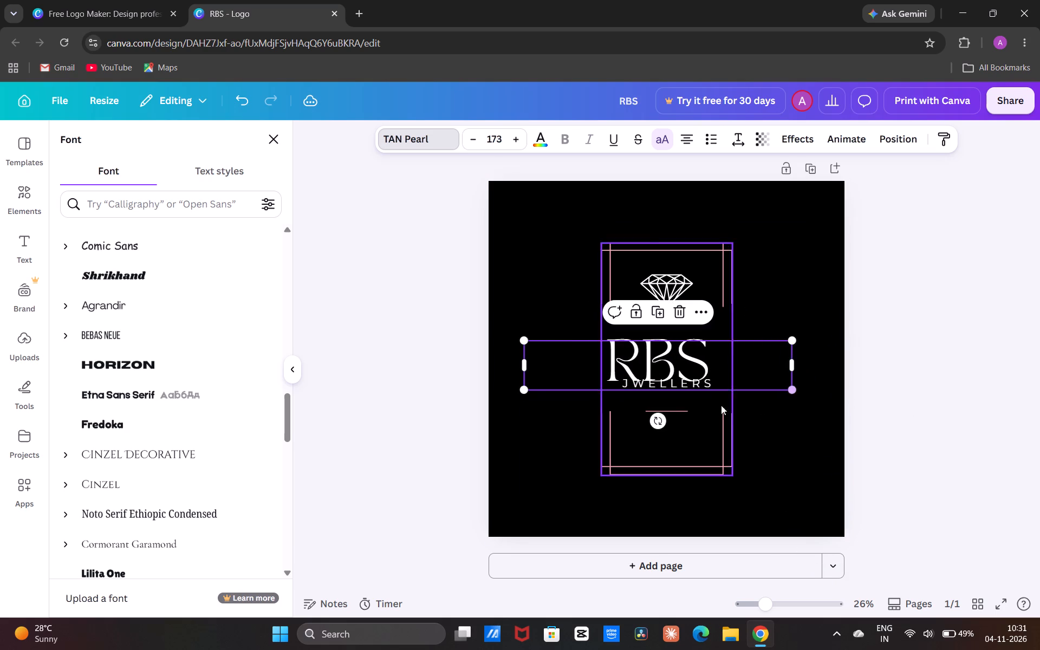
Move the enlarged RBS text so it is horizontally centred just above J W E L L E R S.
{"action": "left_click_drag", "start_coordinate": [727, 359], "coordinate": [734, 350]}
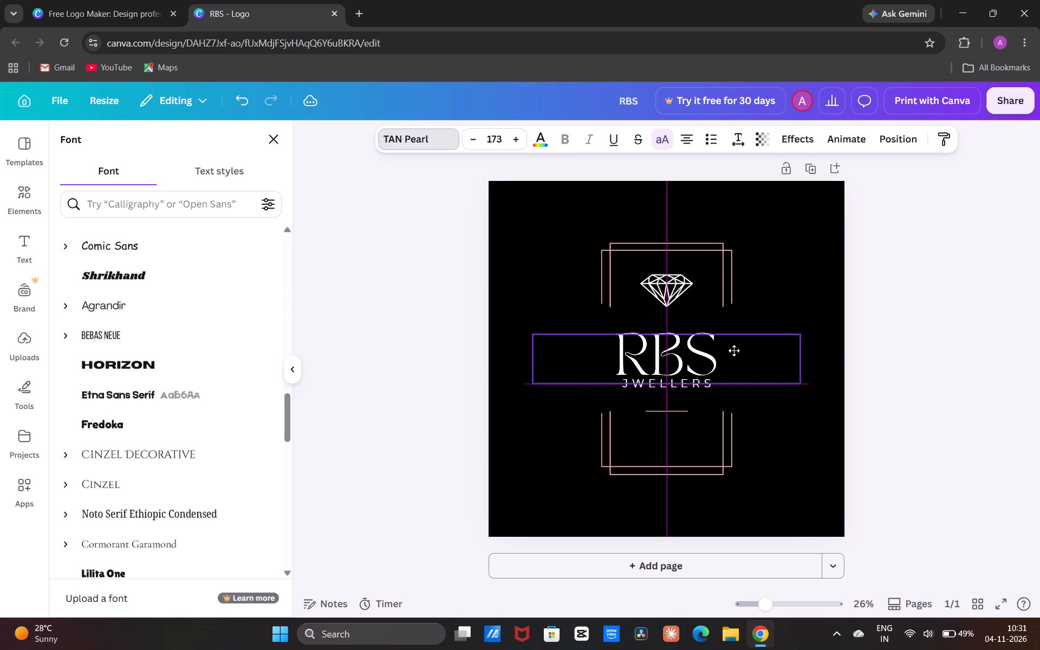
{"action": "left_click_drag", "start_coordinate": [734, 350], "coordinate": [733, 350]}
{"action": "left_click", "coordinate": [890, 320]}
{"action": "left_click", "coordinate": [859, 405]}
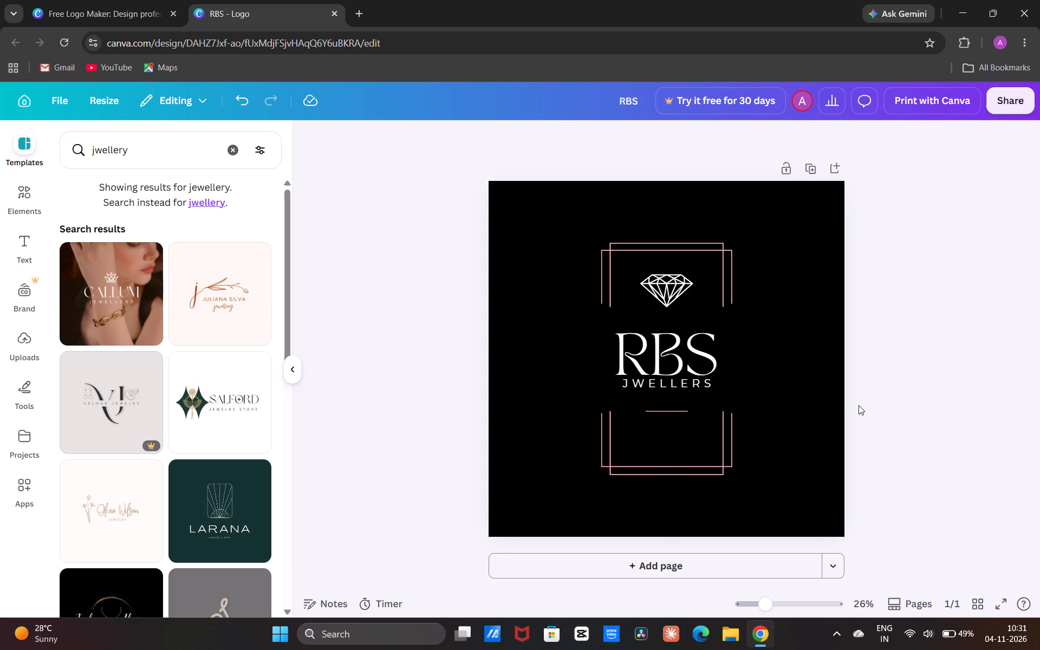
Narrow the J W E L L E R S text box and reposition it centred just below the RBS text.
{"action": "left_click", "coordinate": [653, 386]}
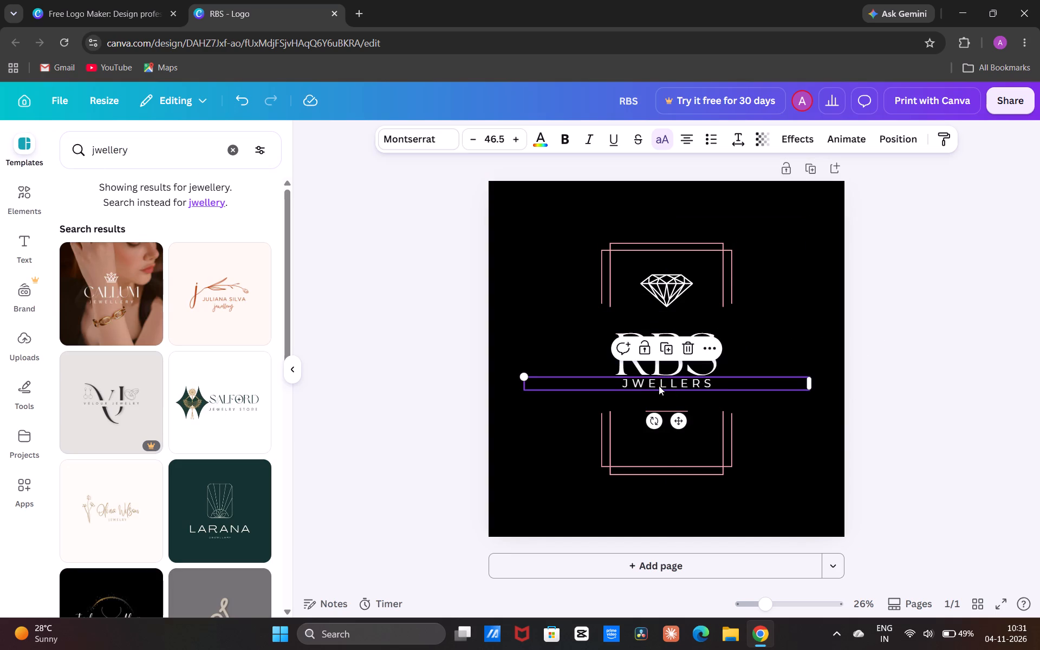
{"action": "left_click_drag", "start_coordinate": [809, 385], "coordinate": [759, 394]}
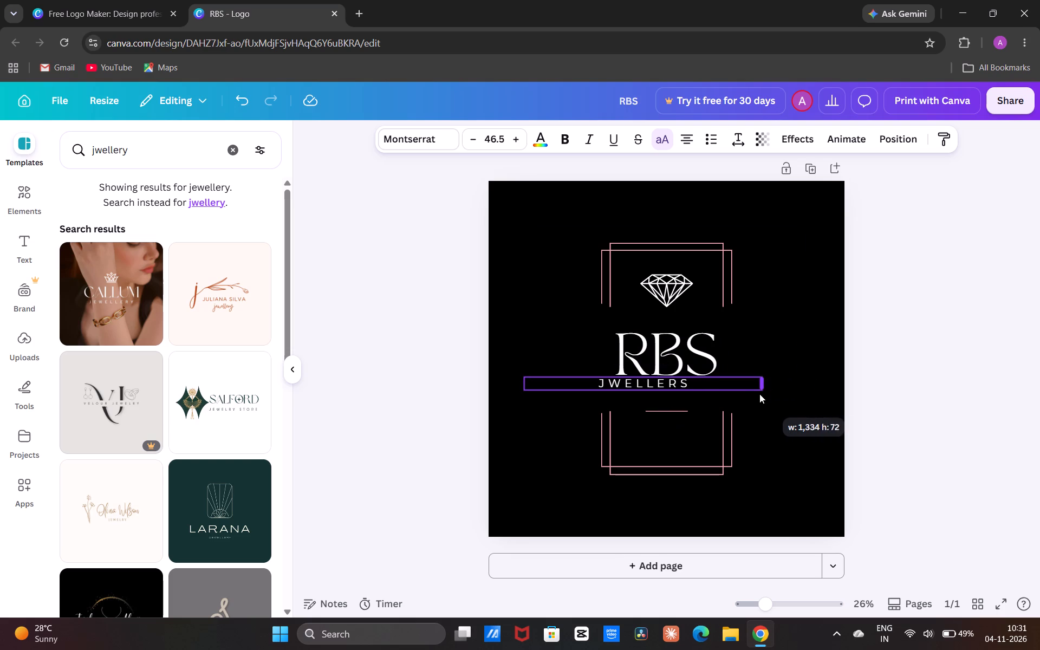
{"action": "left_click_drag", "start_coordinate": [759, 394], "coordinate": [702, 394]}
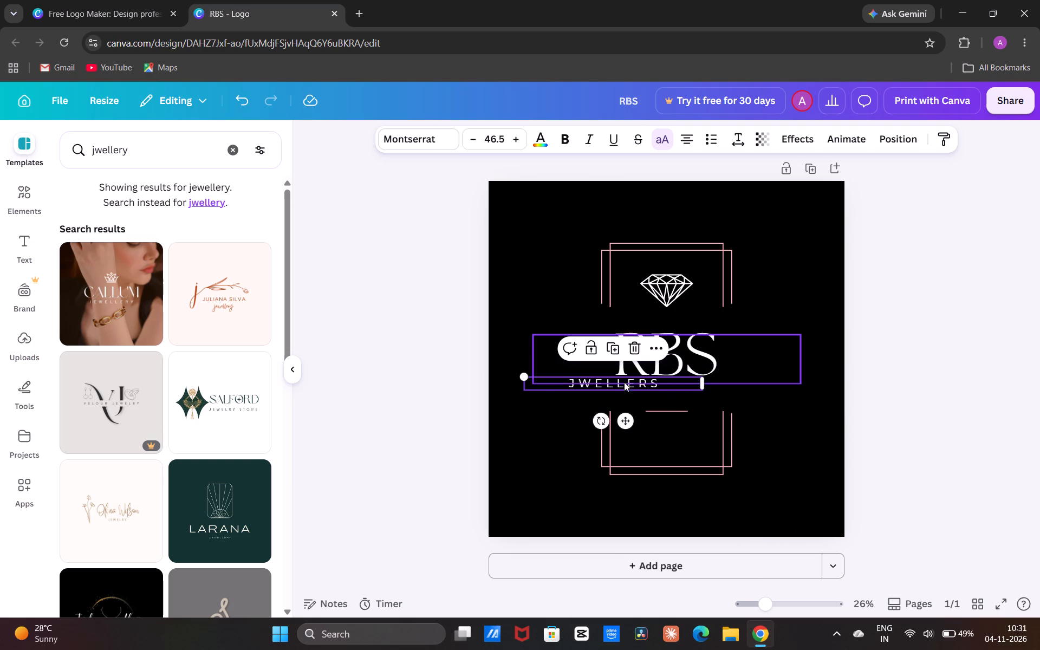
{"action": "left_click_drag", "start_coordinate": [624, 382], "coordinate": [664, 386]}
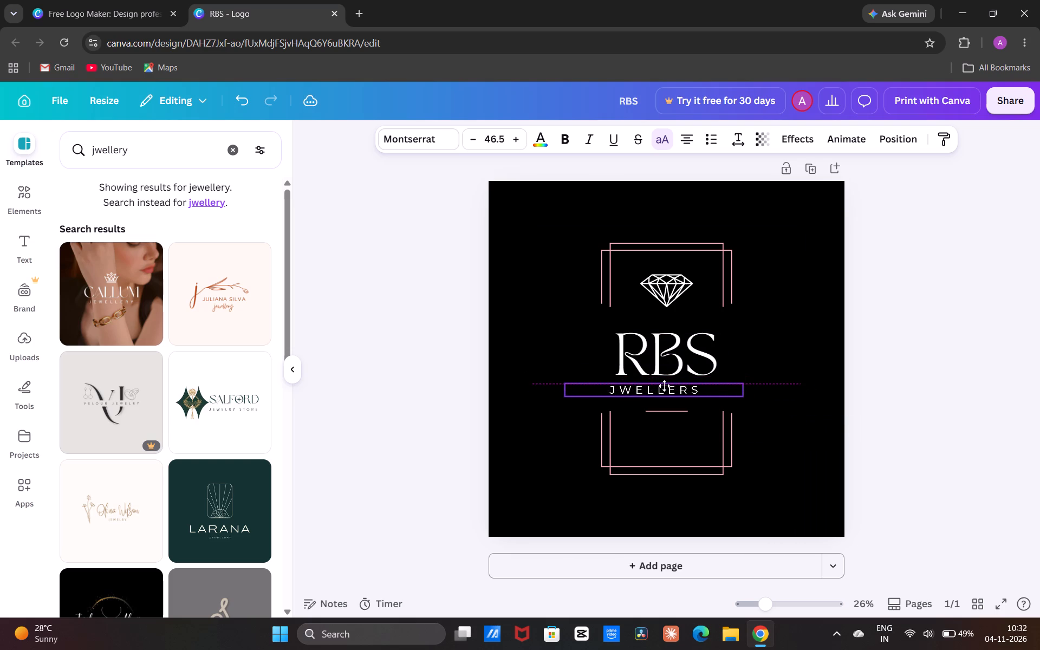
{"action": "left_click_drag", "start_coordinate": [664, 386], "coordinate": [675, 381]}
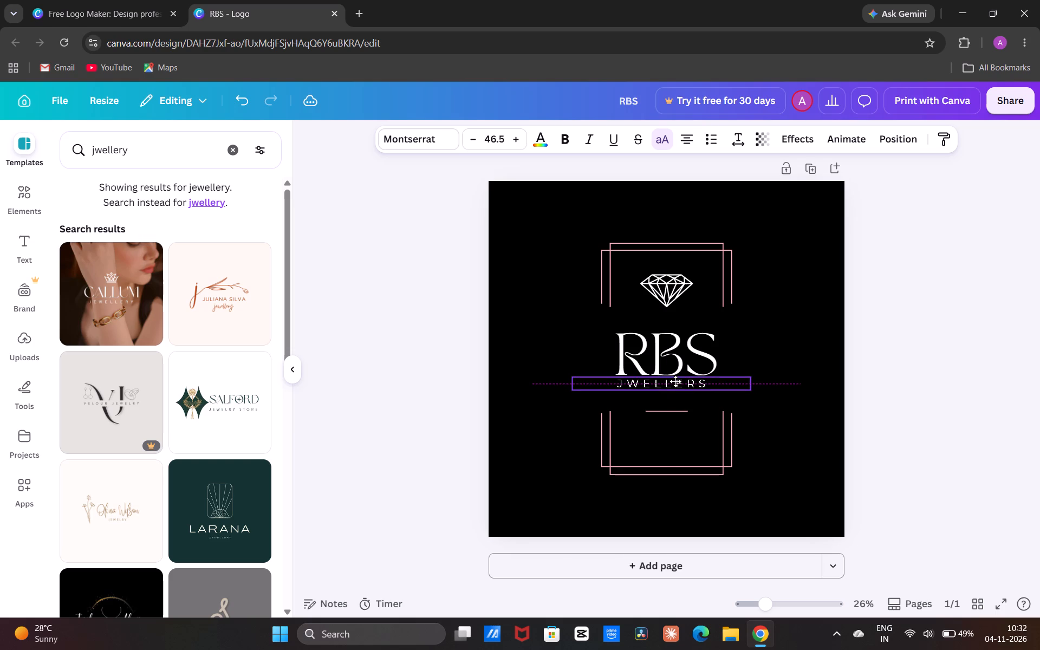
{"action": "left_click_drag", "start_coordinate": [675, 381], "coordinate": [677, 391]}
{"action": "left_click", "coordinate": [889, 334]}
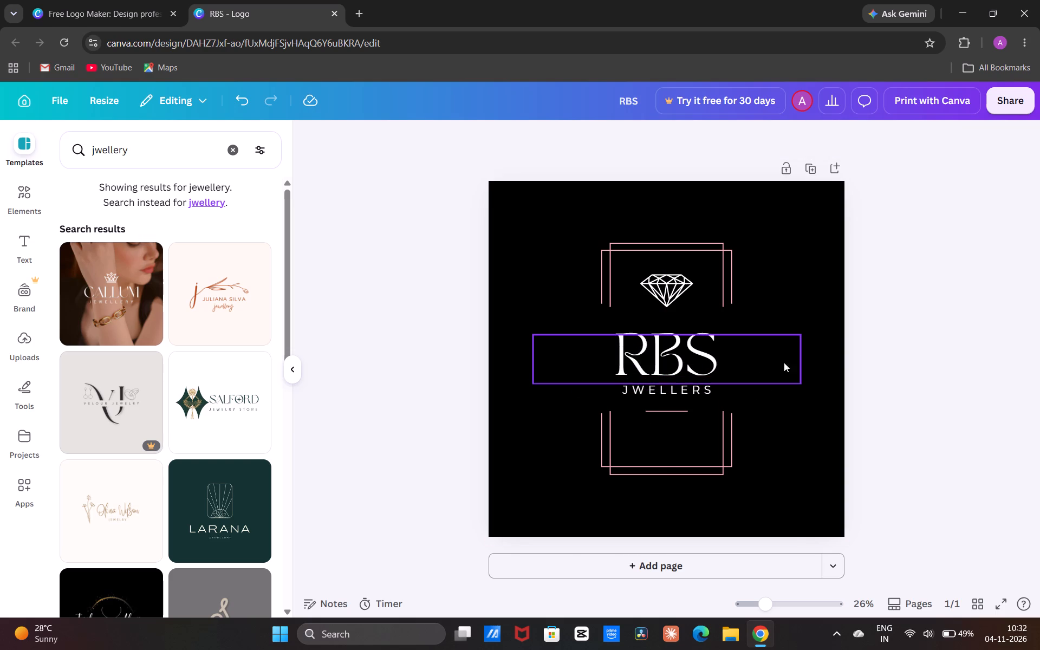
Search the text colours for gold, compare several shades on the RBS text, and apply the dark gold from the Four-layered Cake palette.
{"action": "left_click", "coordinate": [713, 348]}
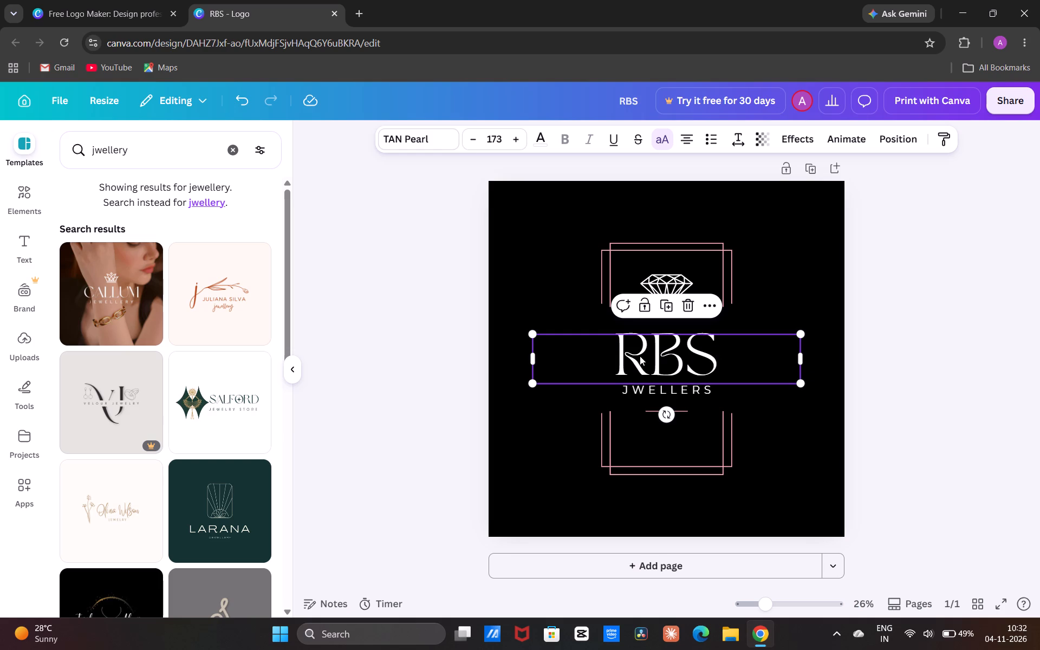
{"action": "left_click", "coordinate": [536, 135]}
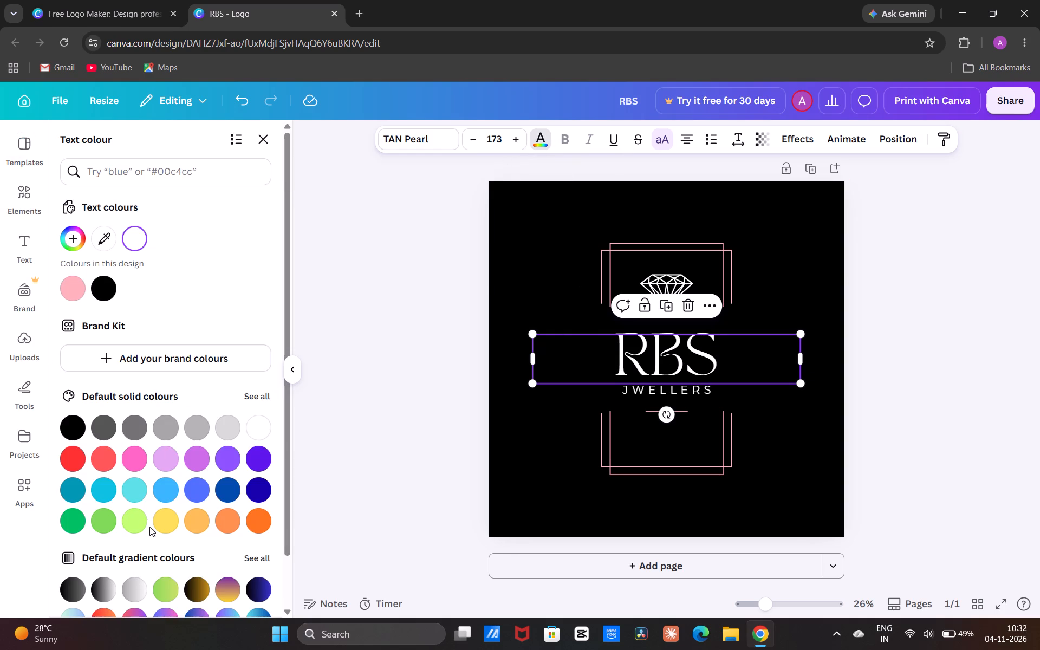
{"action": "left_click", "coordinate": [177, 168]}
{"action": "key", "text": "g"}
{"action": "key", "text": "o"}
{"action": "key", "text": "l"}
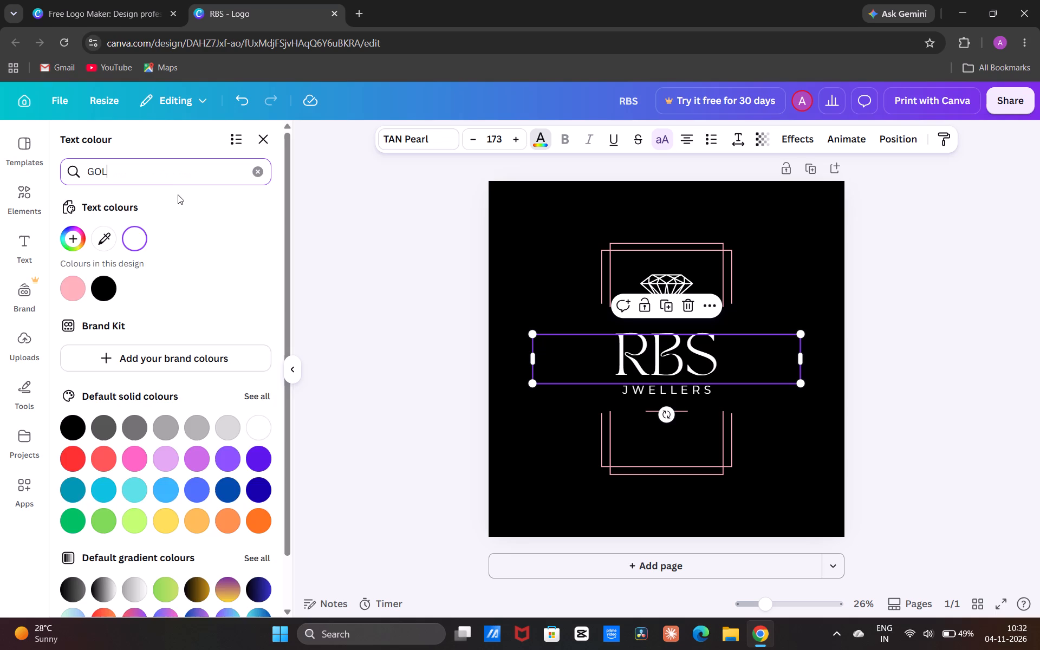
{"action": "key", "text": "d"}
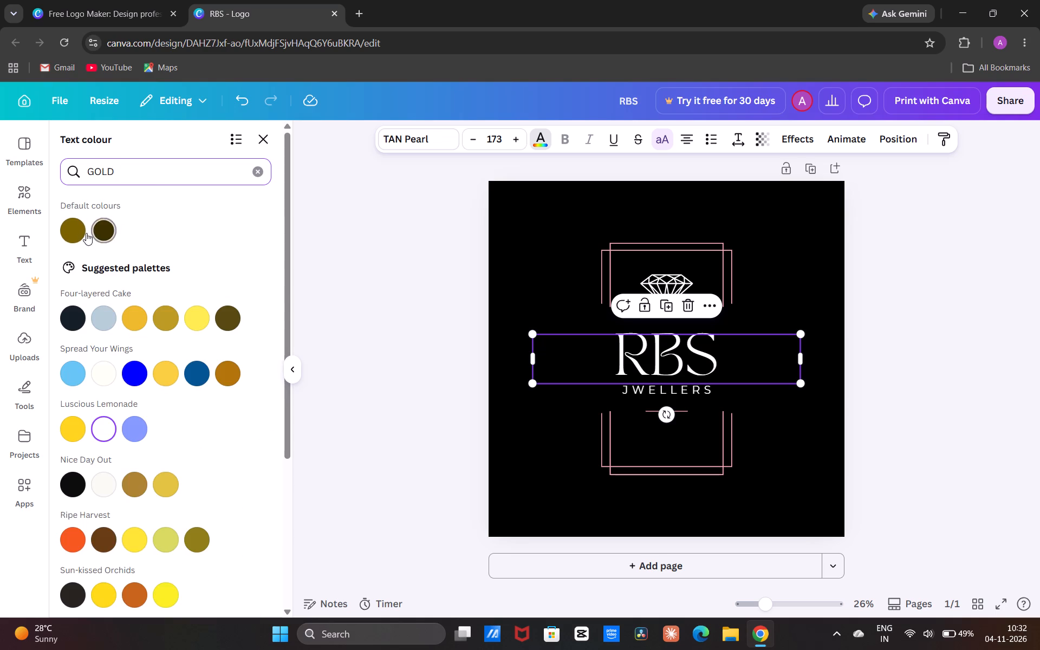
{"action": "left_click", "coordinate": [69, 231]}
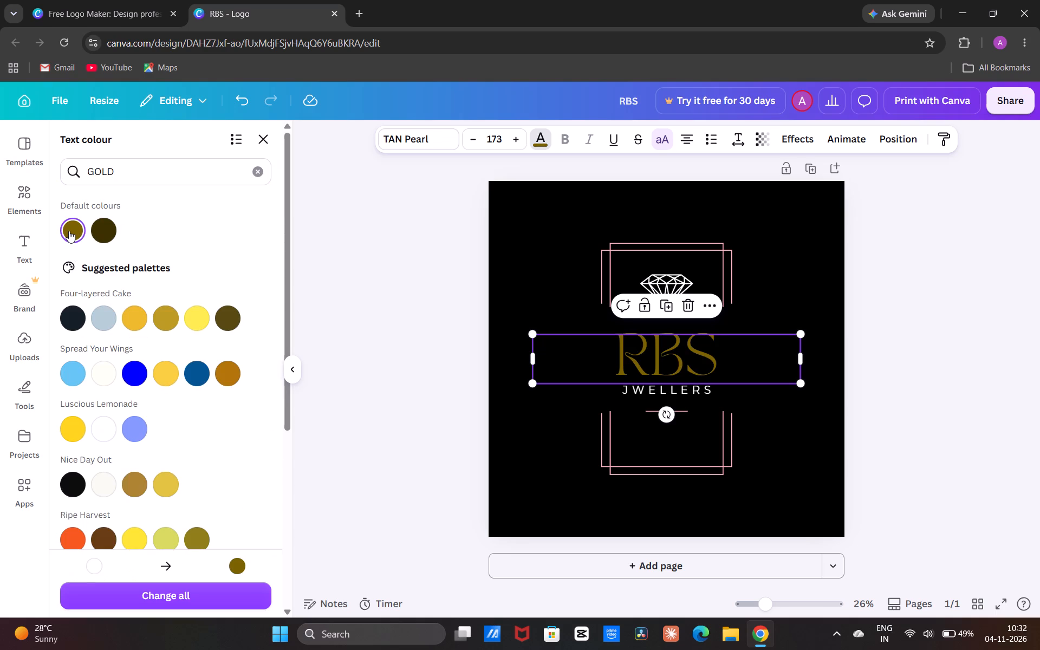
{"action": "left_click", "coordinate": [143, 324]}
{"action": "left_click", "coordinate": [160, 320]}
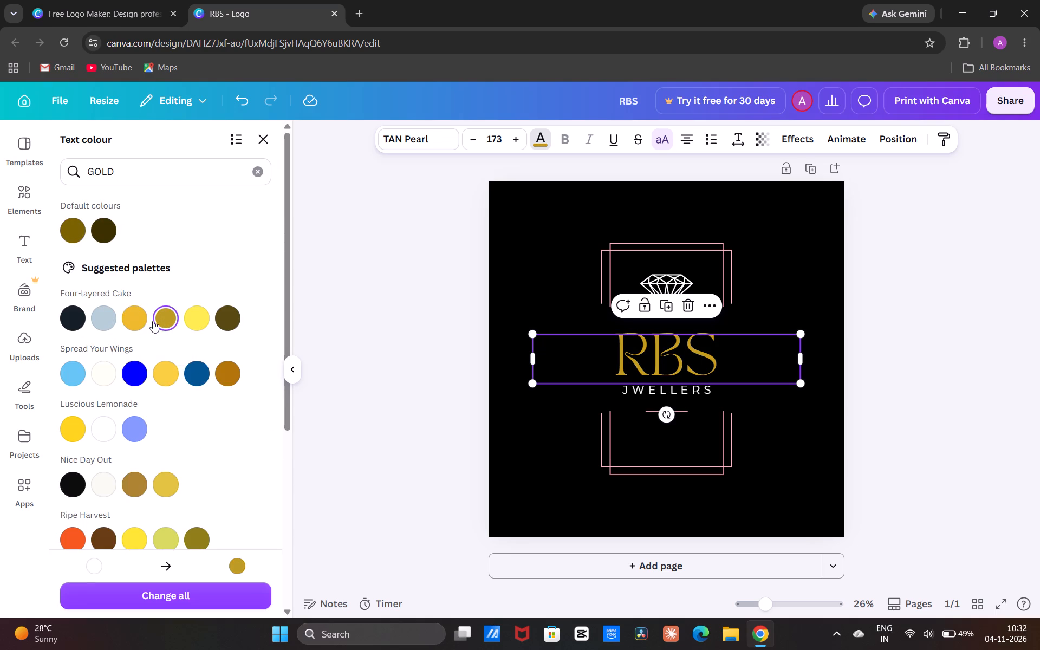
{"action": "left_click", "coordinate": [233, 316]}
{"action": "left_click", "coordinate": [171, 314]}
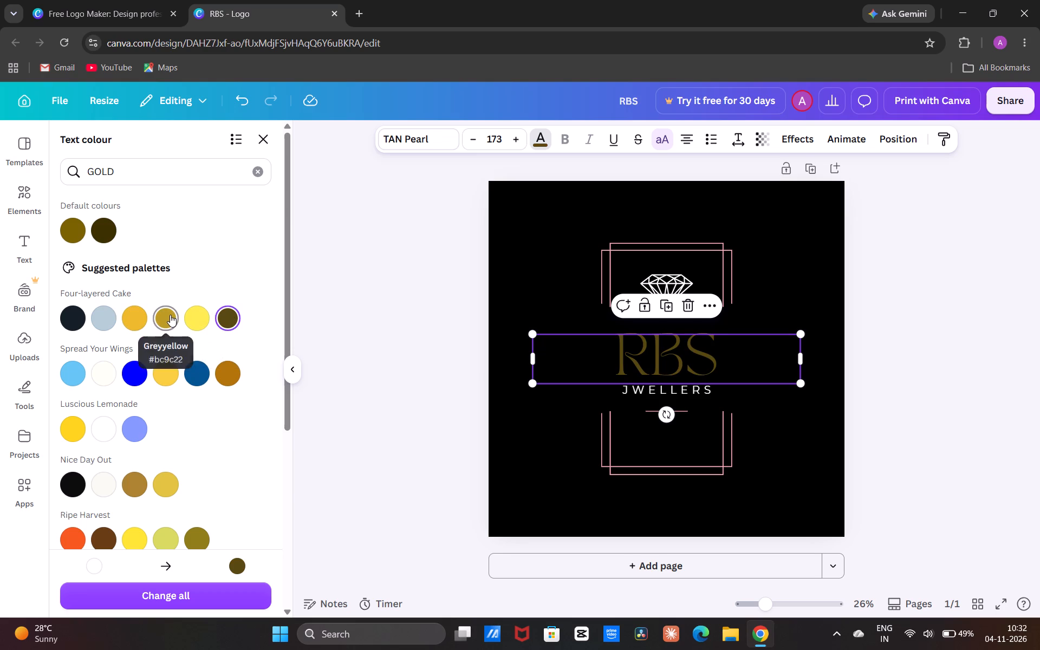
{"action": "left_click", "coordinate": [136, 314]}
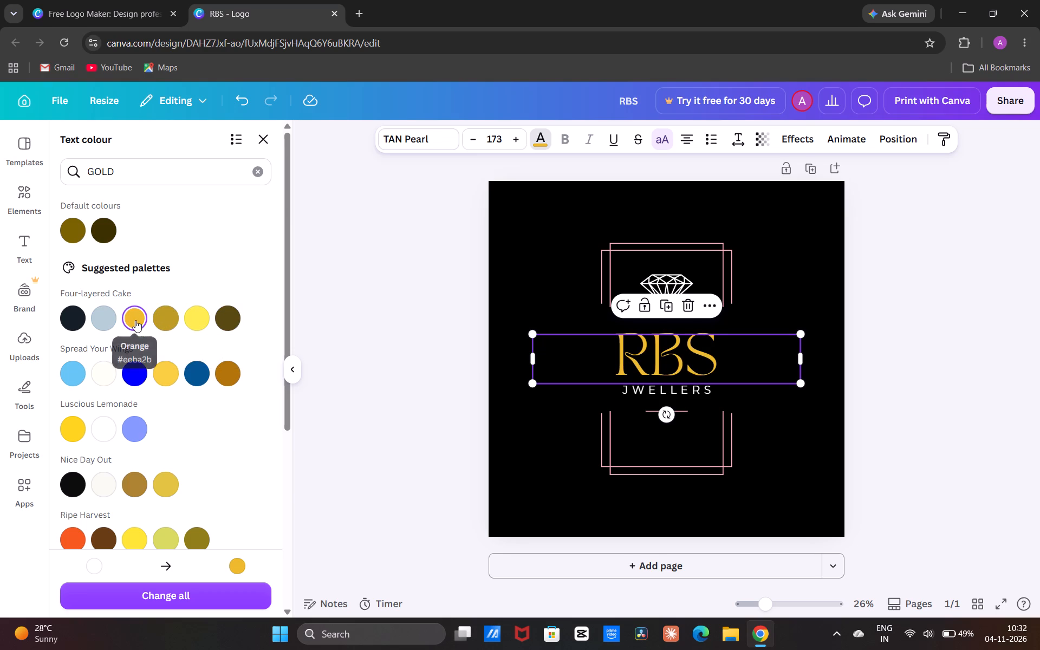
{"action": "left_click", "coordinate": [165, 319]}
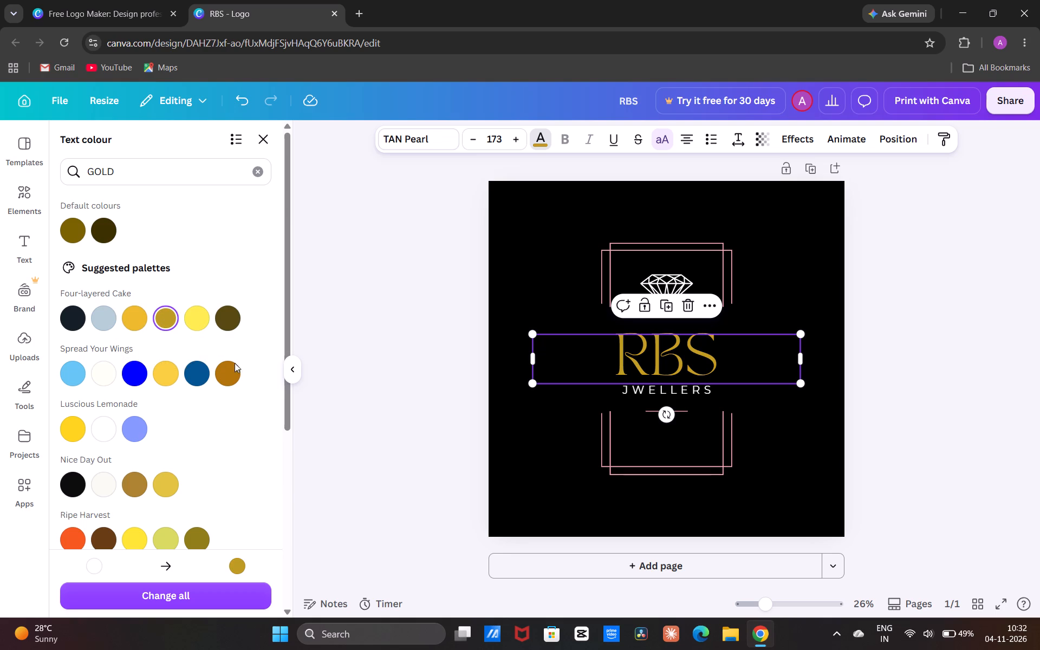
Recolour the J W E L L E R S text with the light yellow from the Four-layered Cake palette, after trying its dark gold.
{"action": "left_click", "coordinate": [640, 391]}
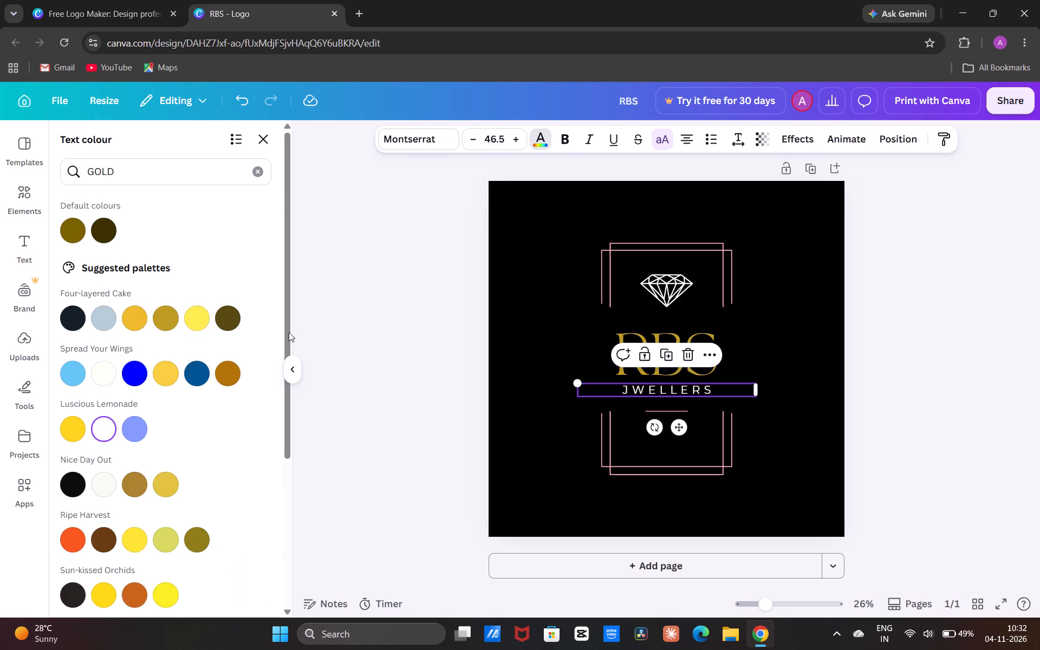
{"action": "left_click", "coordinate": [176, 320]}
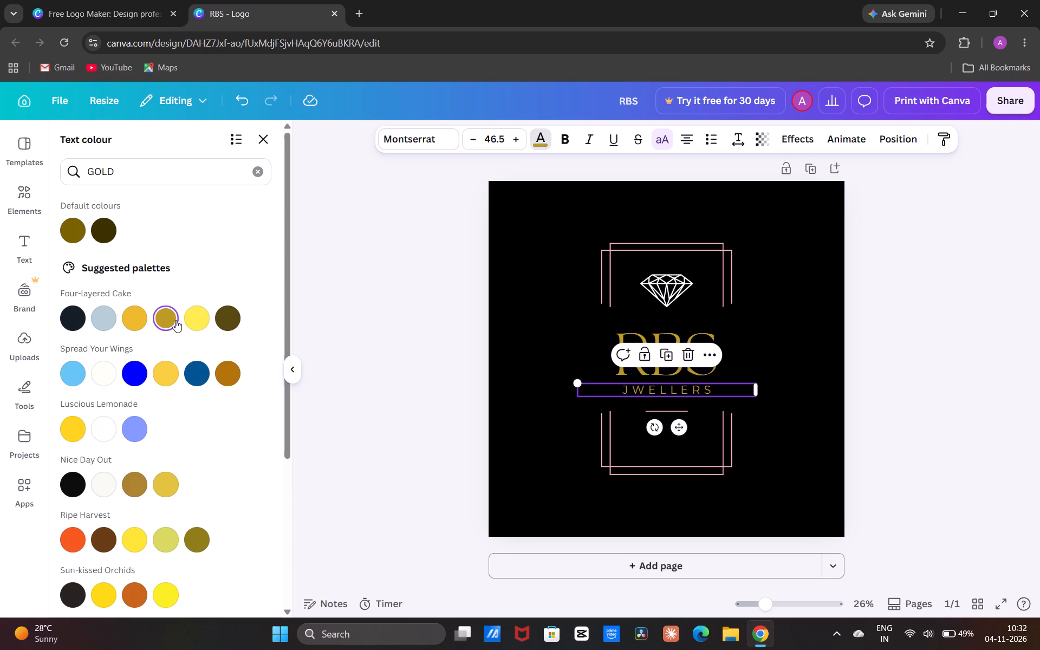
{"action": "left_click", "coordinate": [190, 323]}
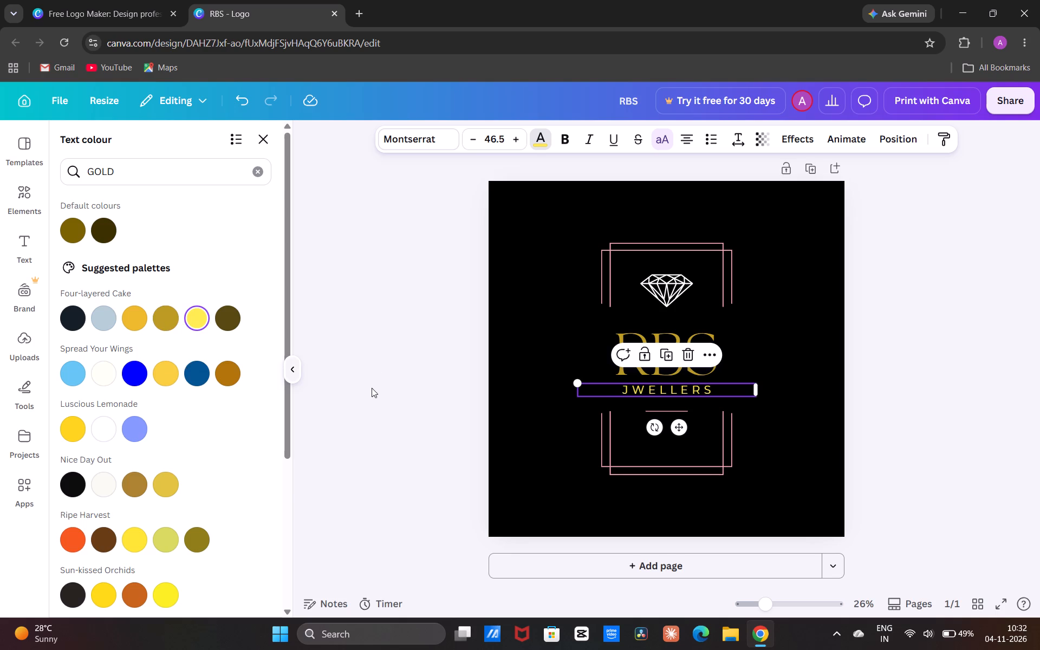
{"action": "left_click", "coordinate": [372, 388]}
{"action": "left_click", "coordinate": [388, 387]}
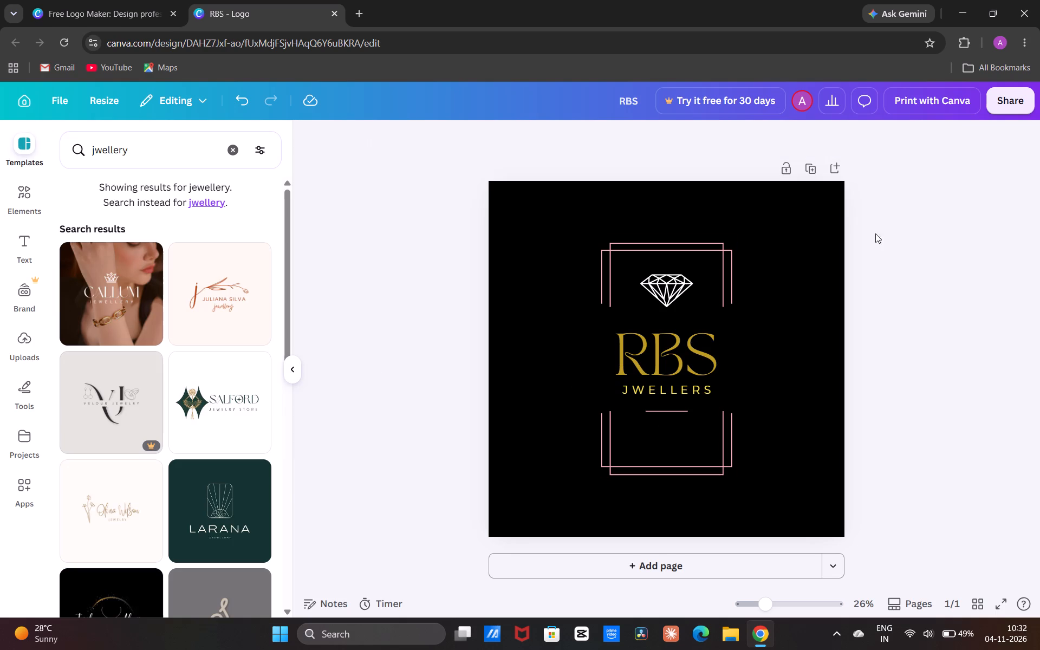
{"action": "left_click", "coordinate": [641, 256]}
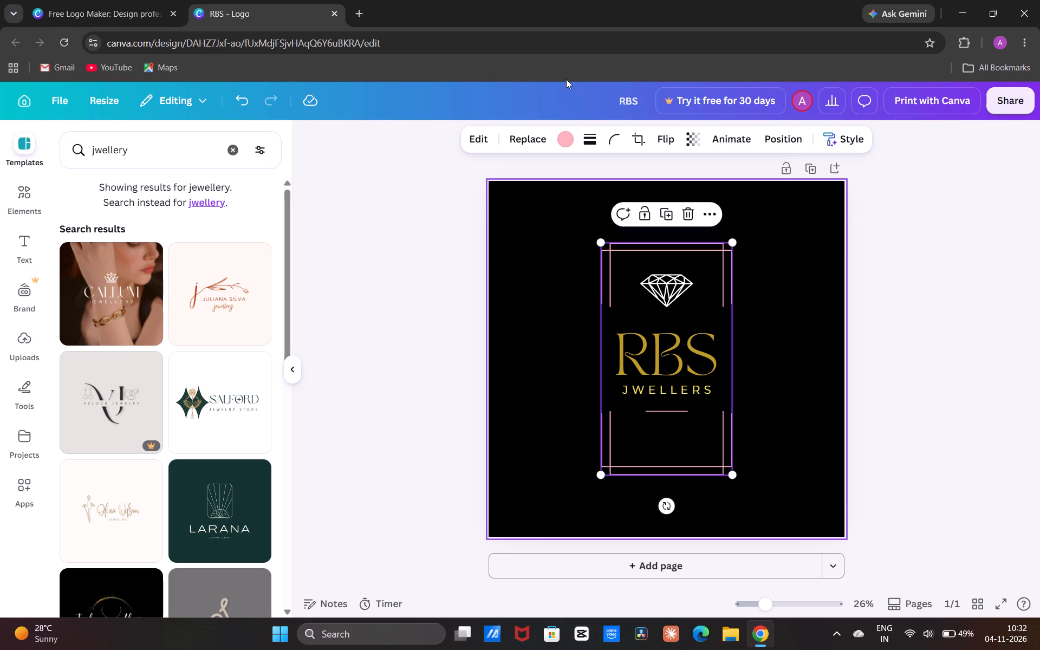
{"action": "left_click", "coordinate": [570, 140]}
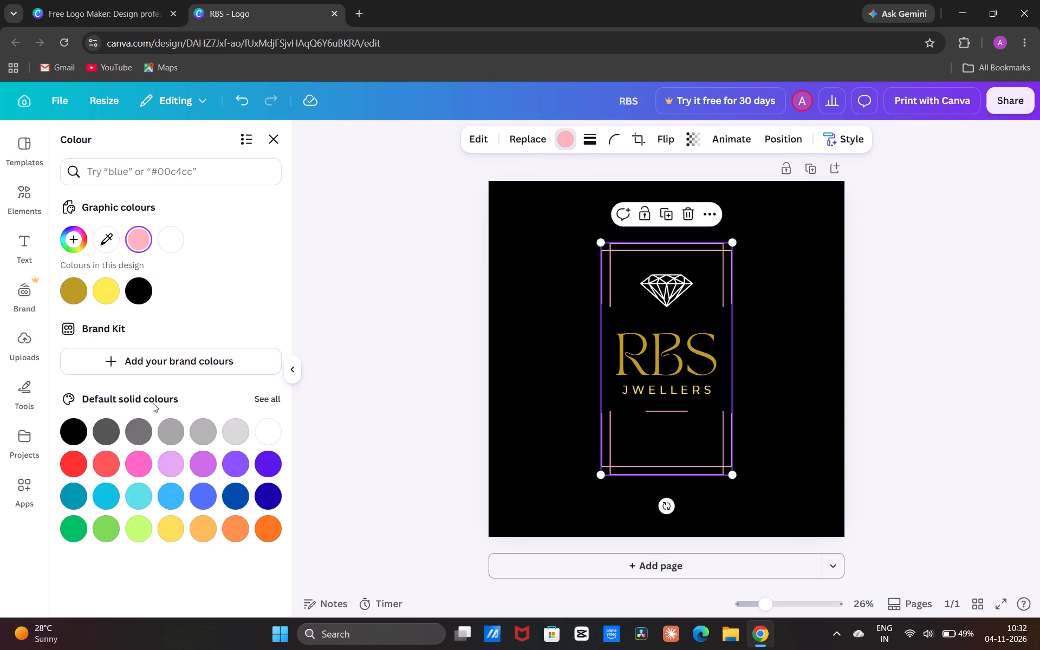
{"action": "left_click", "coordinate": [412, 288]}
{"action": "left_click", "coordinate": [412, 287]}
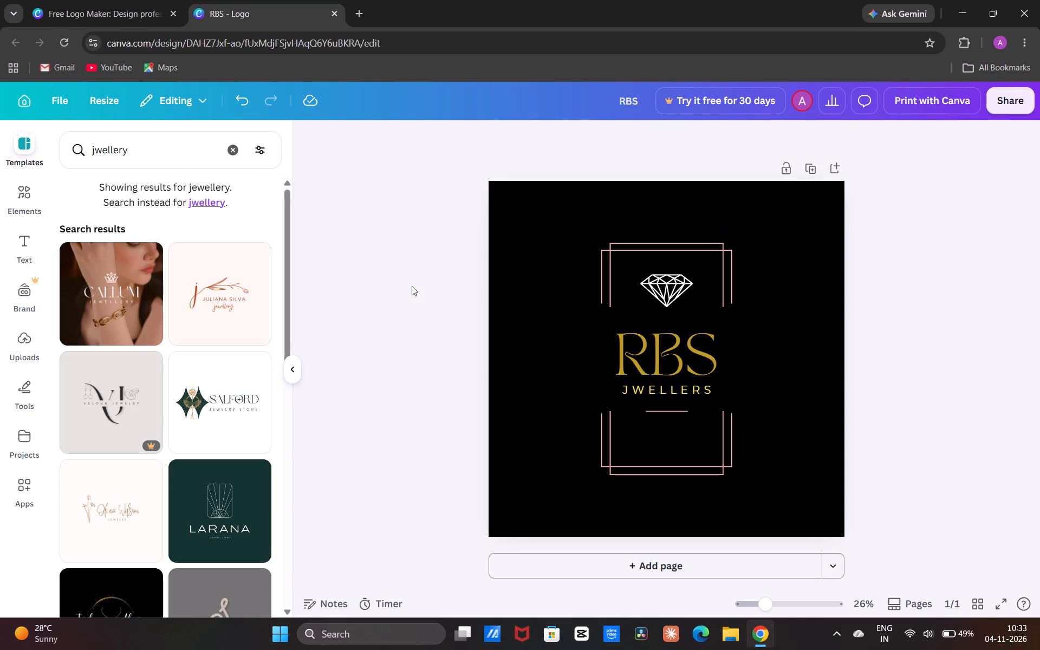
Add a body text box and move it below the short pink line, across the lower part of the frame.
{"action": "left_click", "coordinate": [37, 265]}
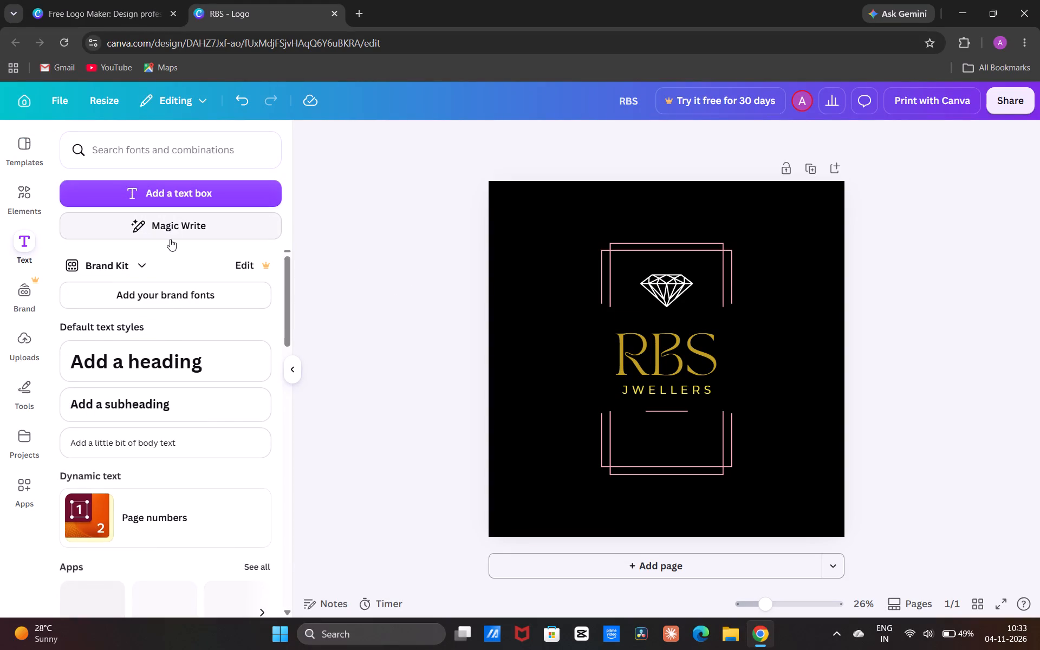
{"action": "left_click", "coordinate": [146, 442]}
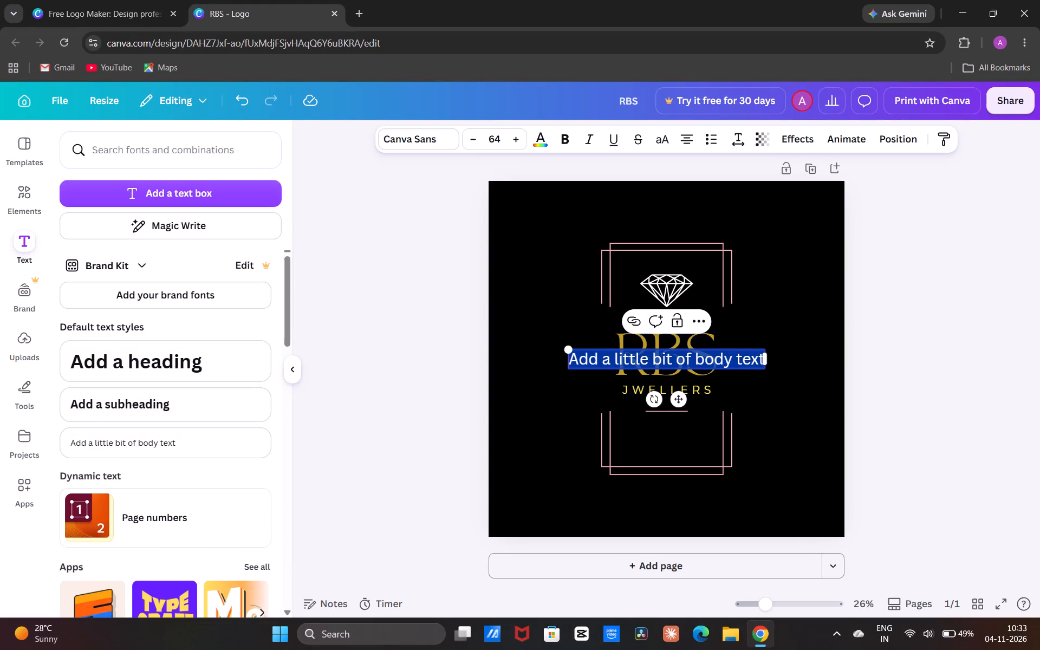
{"action": "left_click", "coordinate": [642, 362]}
{"action": "left_click", "coordinate": [642, 362]}
{"action": "left_click_drag", "start_coordinate": [641, 363], "coordinate": [643, 435]}
{"action": "left_click_drag", "start_coordinate": [596, 363], "coordinate": [616, 438]}
{"action": "left_click", "coordinate": [575, 351]}
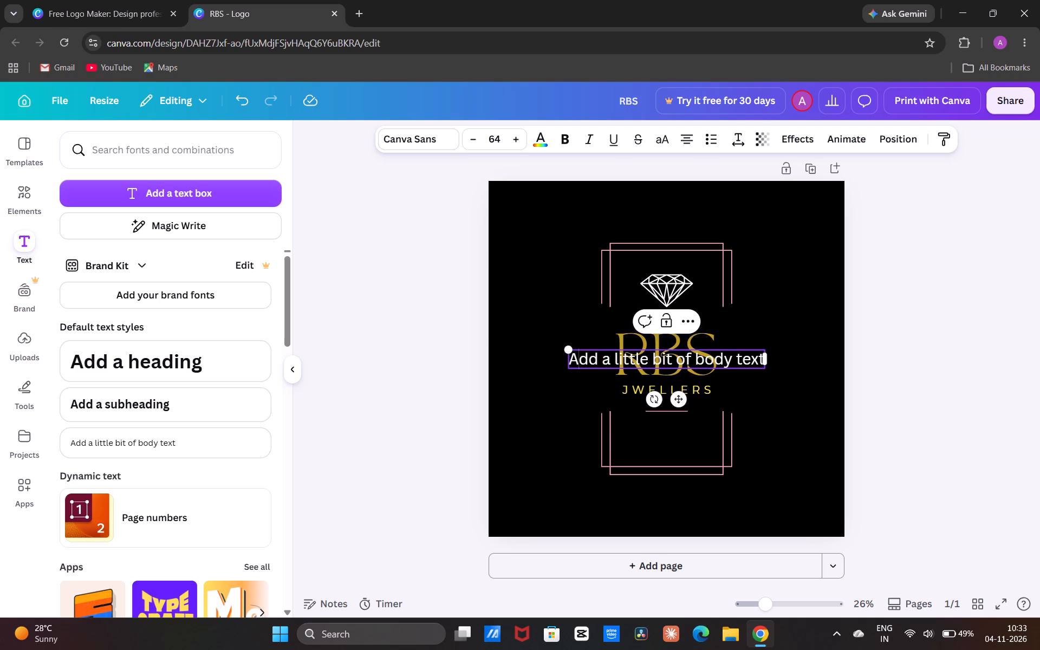
{"action": "left_click_drag", "start_coordinate": [575, 372], "coordinate": [587, 451]}
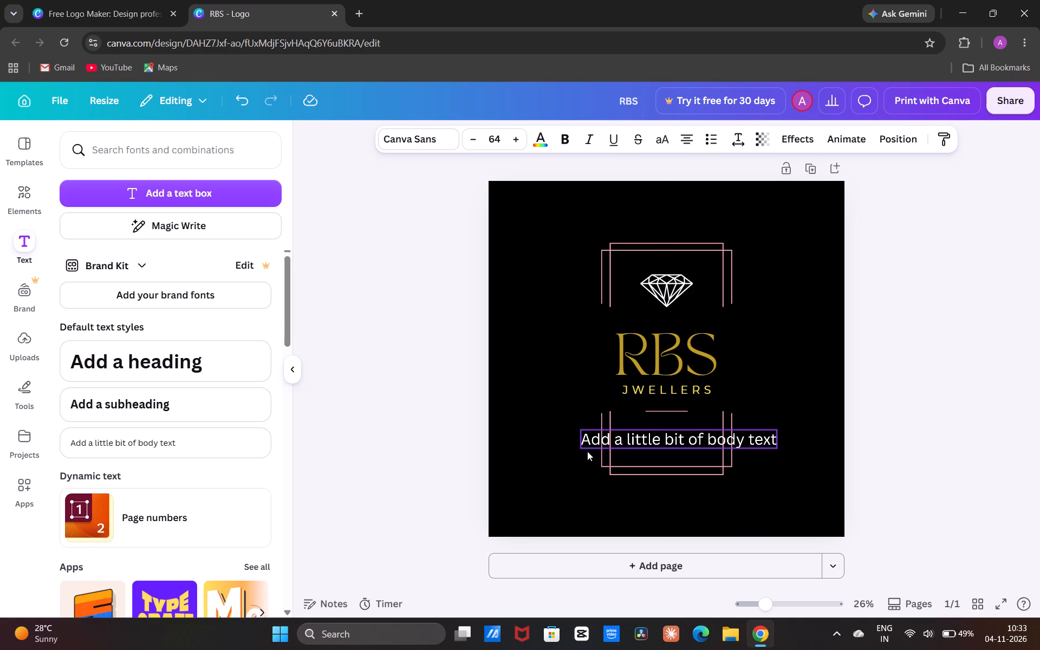
{"action": "left_click_drag", "start_coordinate": [587, 451], "coordinate": [580, 451]}
Replace the placeholder in the new body text box with the full personal name for the shop, starting with Seth.
{"action": "double_click", "coordinate": [701, 435]}
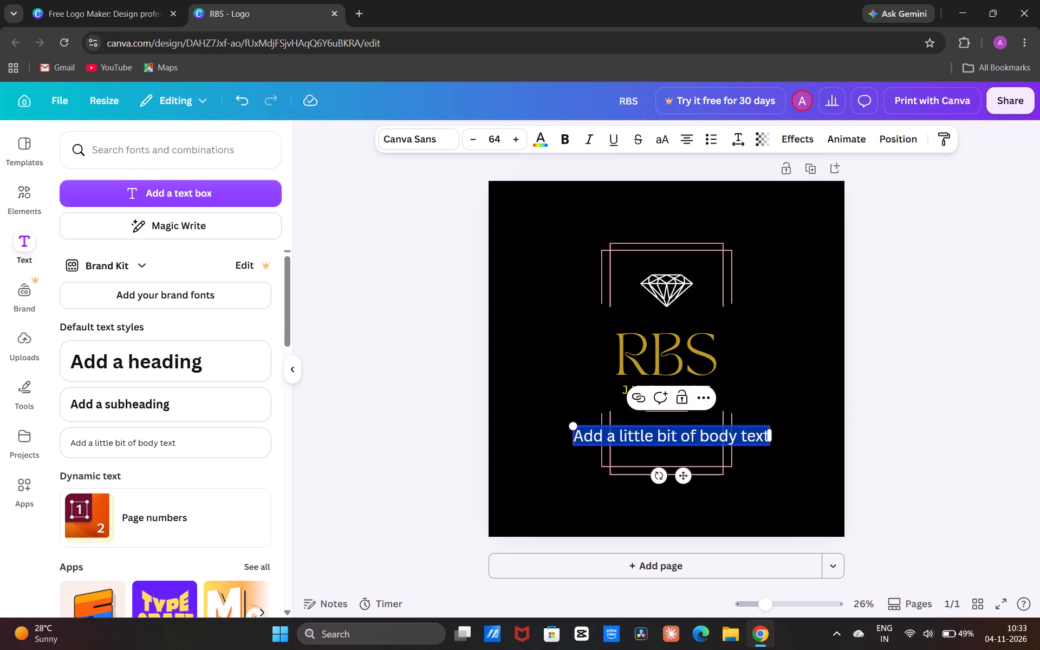
{"action": "key", "text": "BackSpace"}
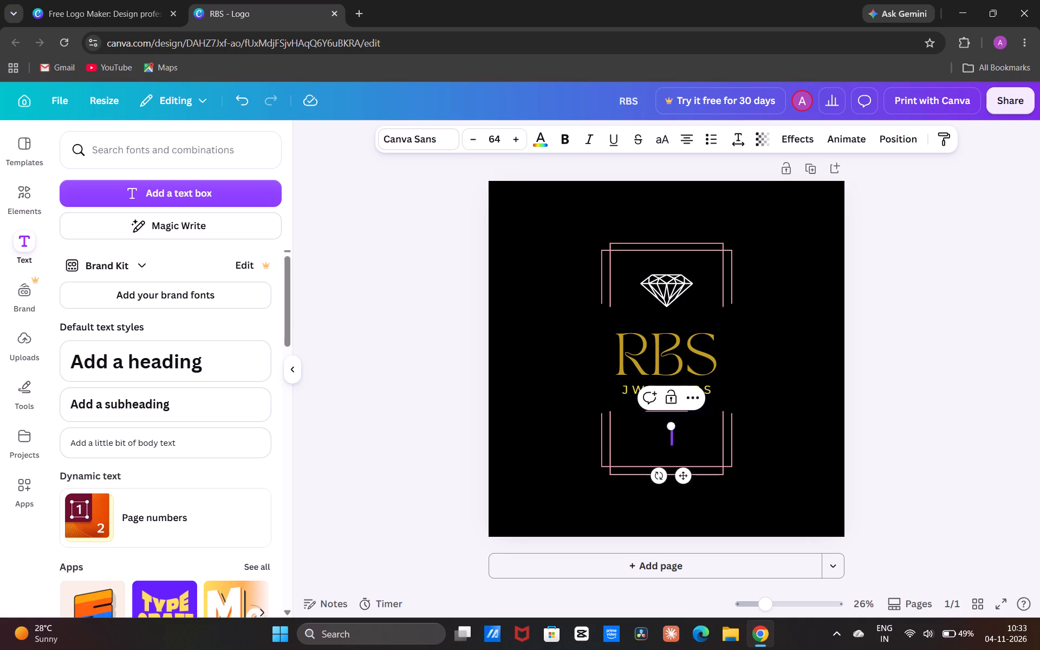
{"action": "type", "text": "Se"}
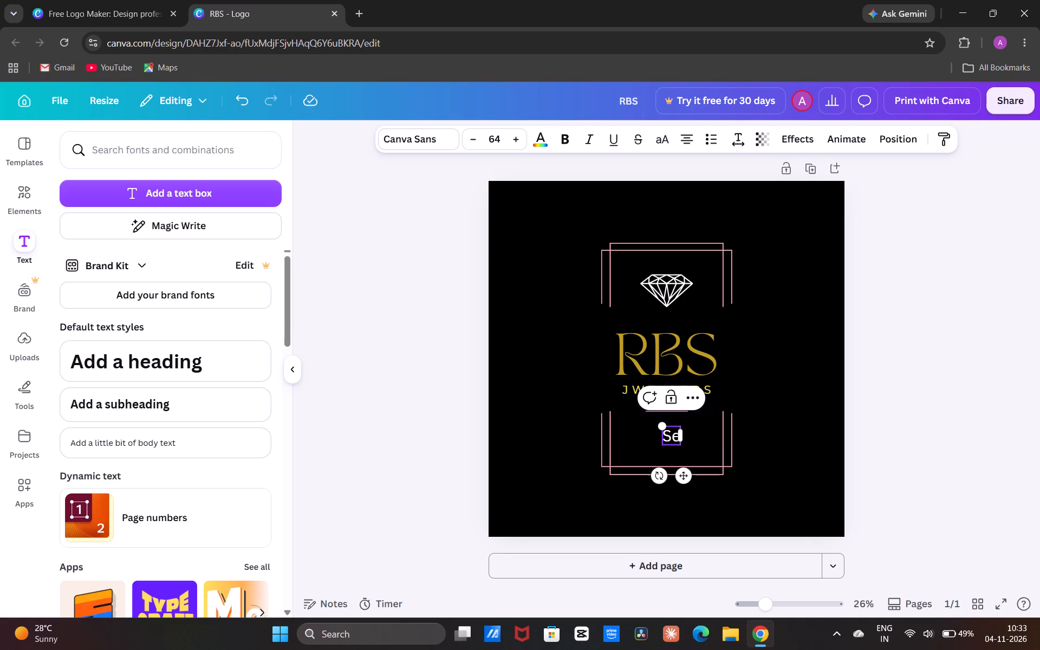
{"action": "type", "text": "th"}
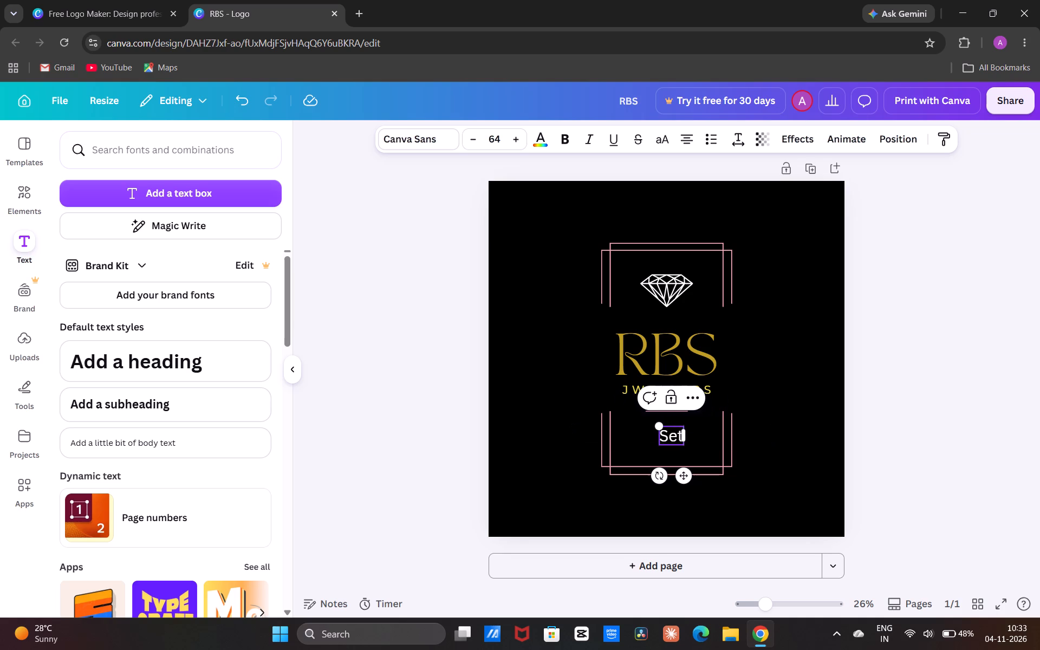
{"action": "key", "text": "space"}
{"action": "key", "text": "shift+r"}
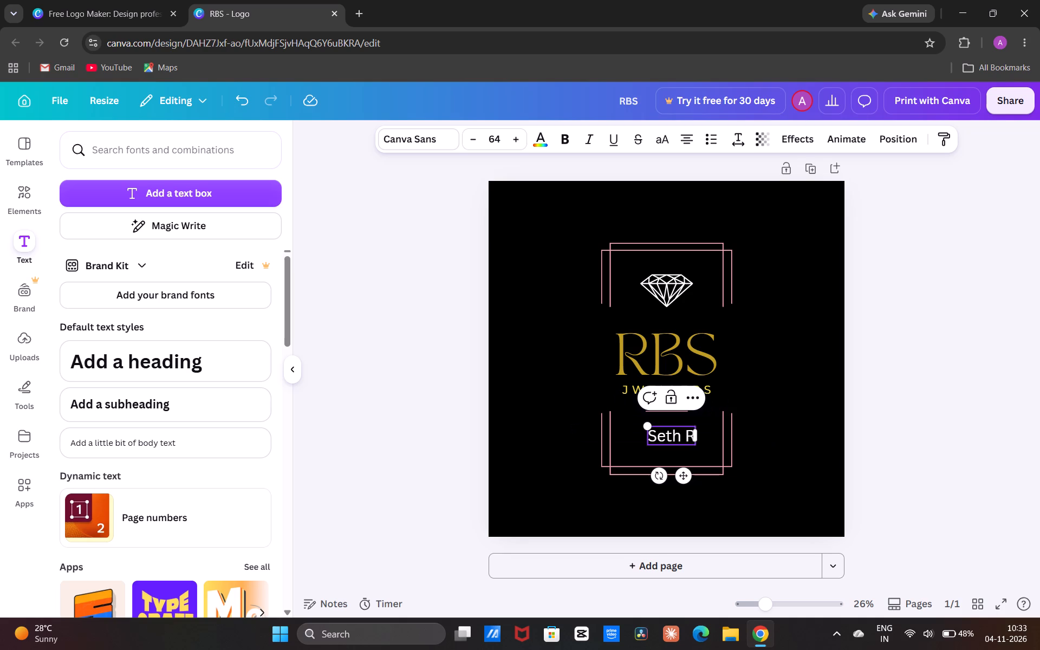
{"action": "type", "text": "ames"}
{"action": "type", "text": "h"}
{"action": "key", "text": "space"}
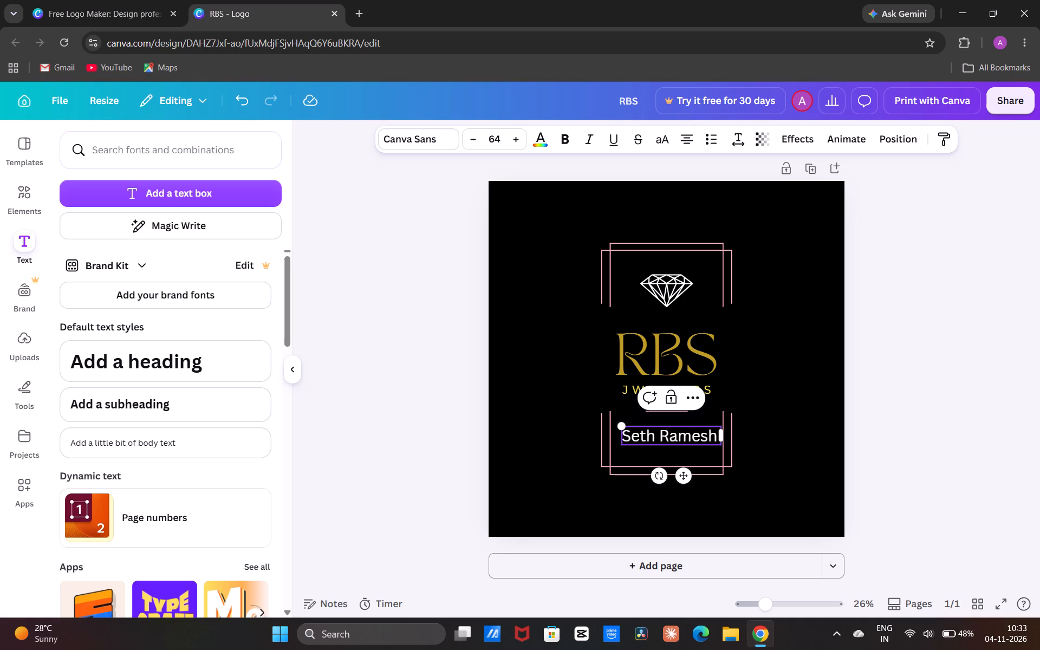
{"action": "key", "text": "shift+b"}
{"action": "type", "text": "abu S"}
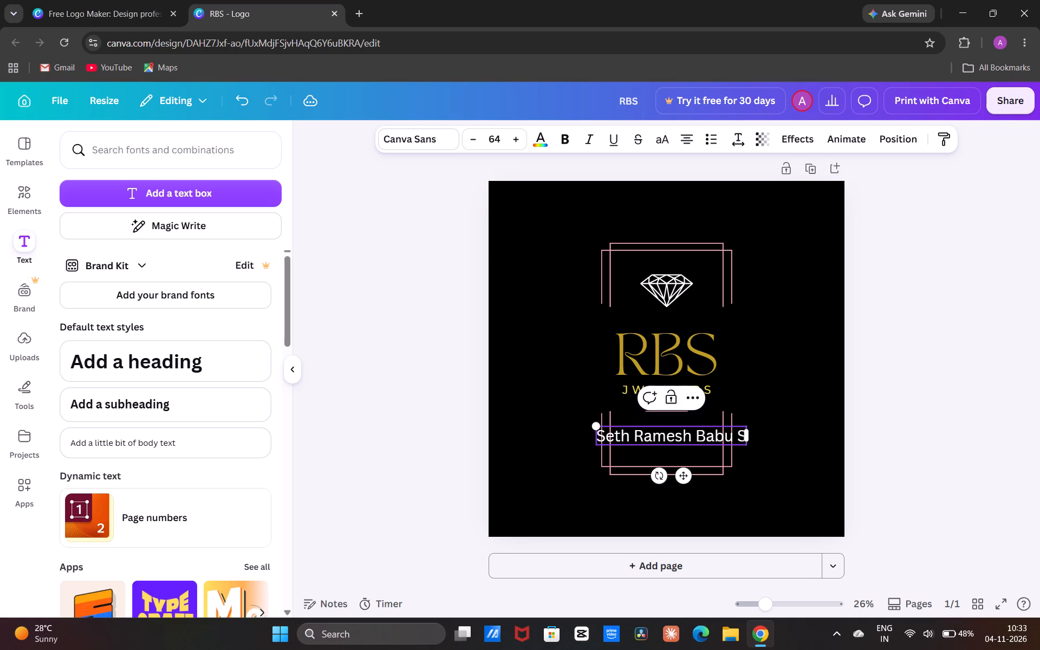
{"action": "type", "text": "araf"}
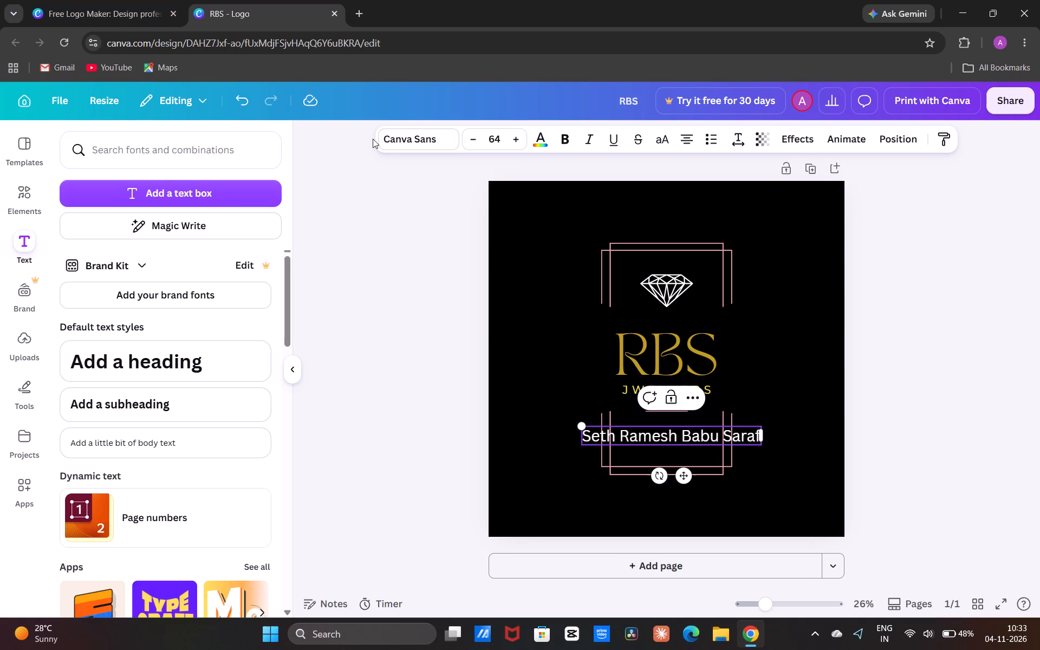
Compare fonts such as Bukhari Script, Nickainley, Aprila, Arvo and Alta on the name line, and apply Arapey.
{"action": "left_click", "coordinate": [409, 139]}
{"action": "scroll", "coordinate": [145, 411], "scroll_direction": "down", "scroll_amount": 3}
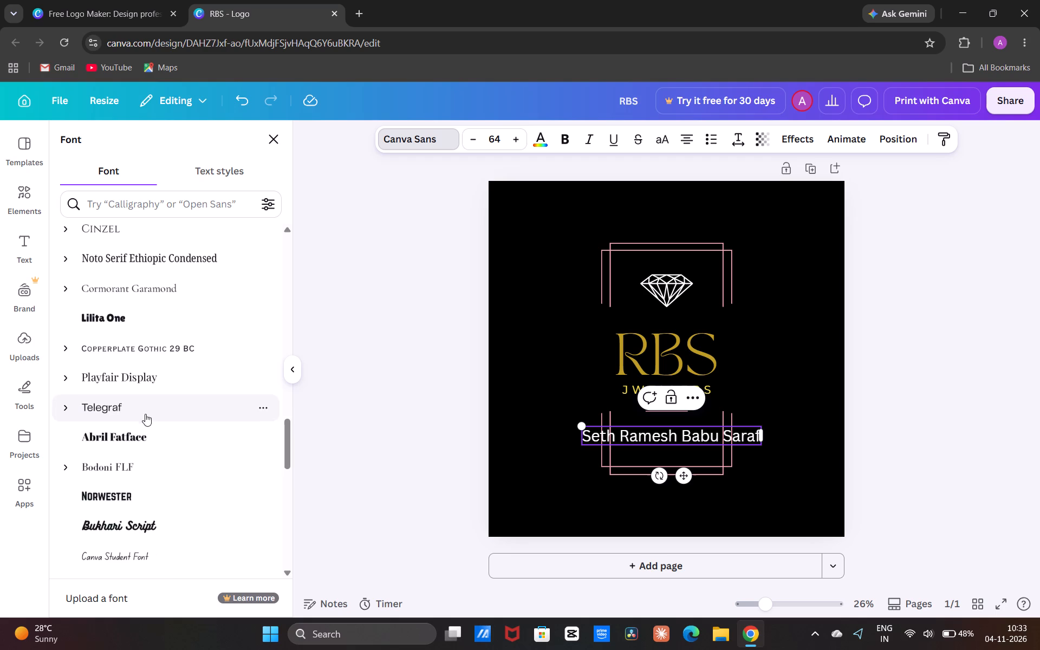
{"action": "left_click", "coordinate": [151, 566]}
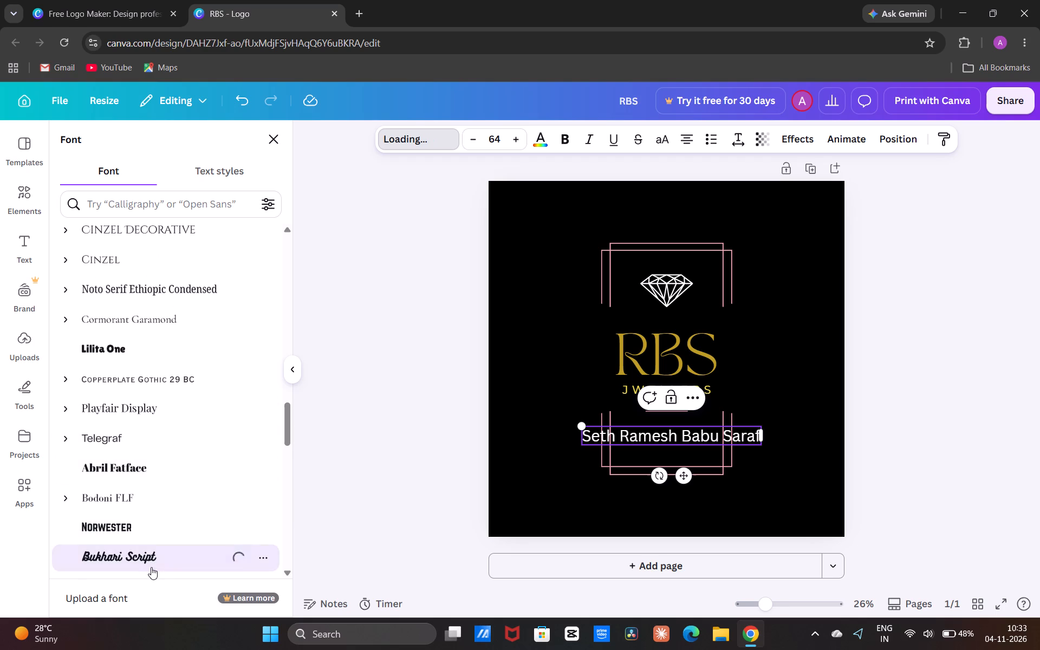
{"action": "scroll", "coordinate": [175, 394], "scroll_direction": "down", "scroll_amount": 1}
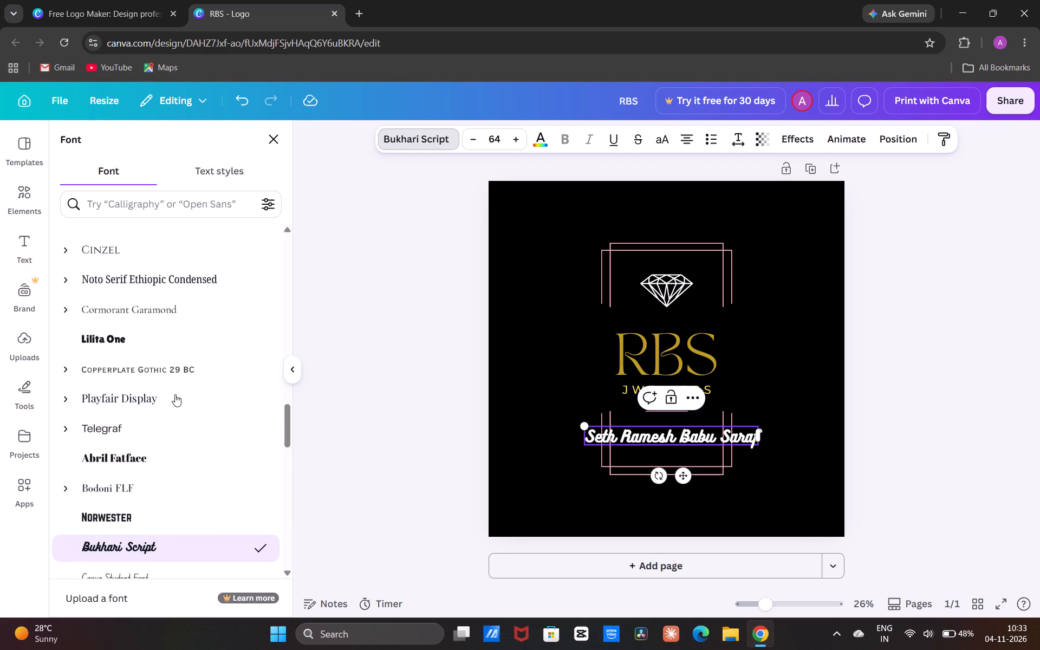
{"action": "scroll", "coordinate": [175, 394], "scroll_direction": "down", "scroll_amount": 1}
{"action": "left_click", "coordinate": [144, 525]}
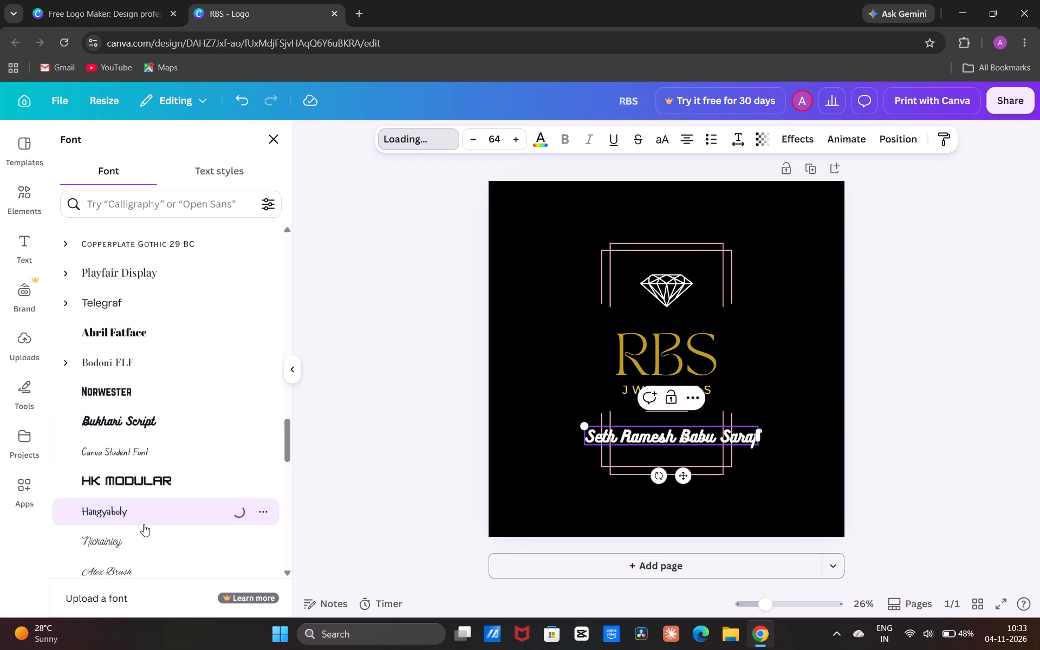
{"action": "left_click", "coordinate": [146, 547]}
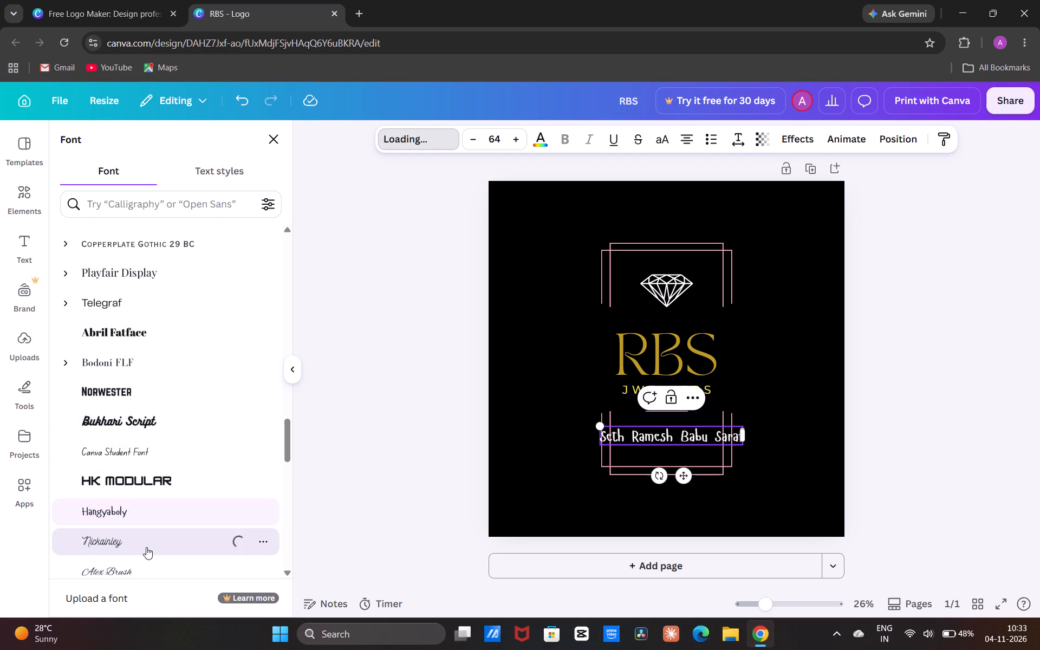
{"action": "scroll", "coordinate": [145, 444], "scroll_direction": "down", "scroll_amount": 4}
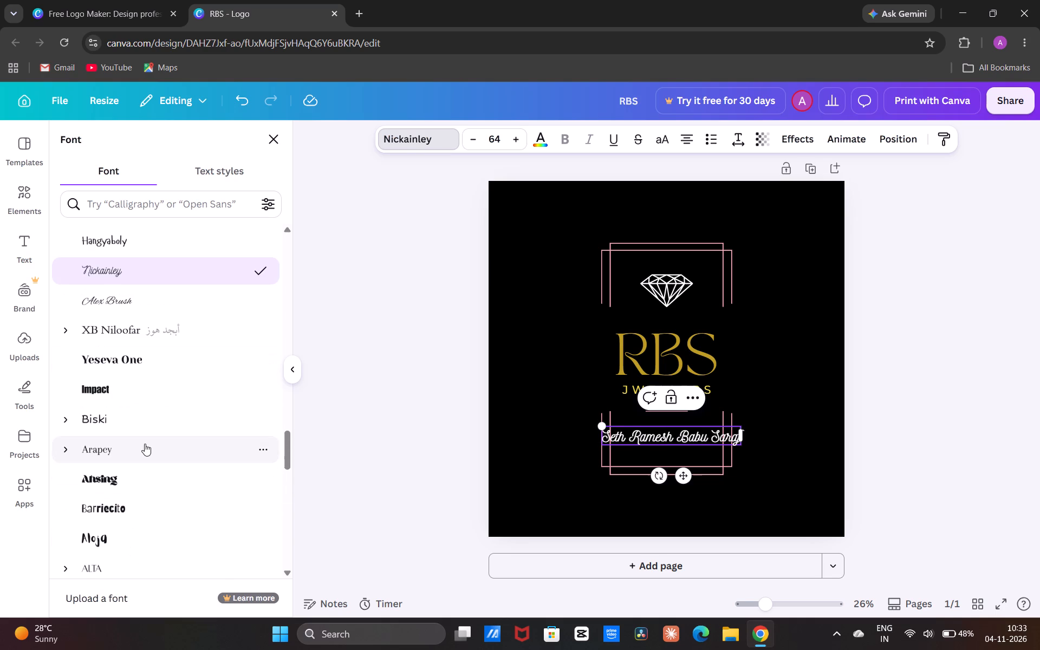
{"action": "left_click", "coordinate": [176, 457]}
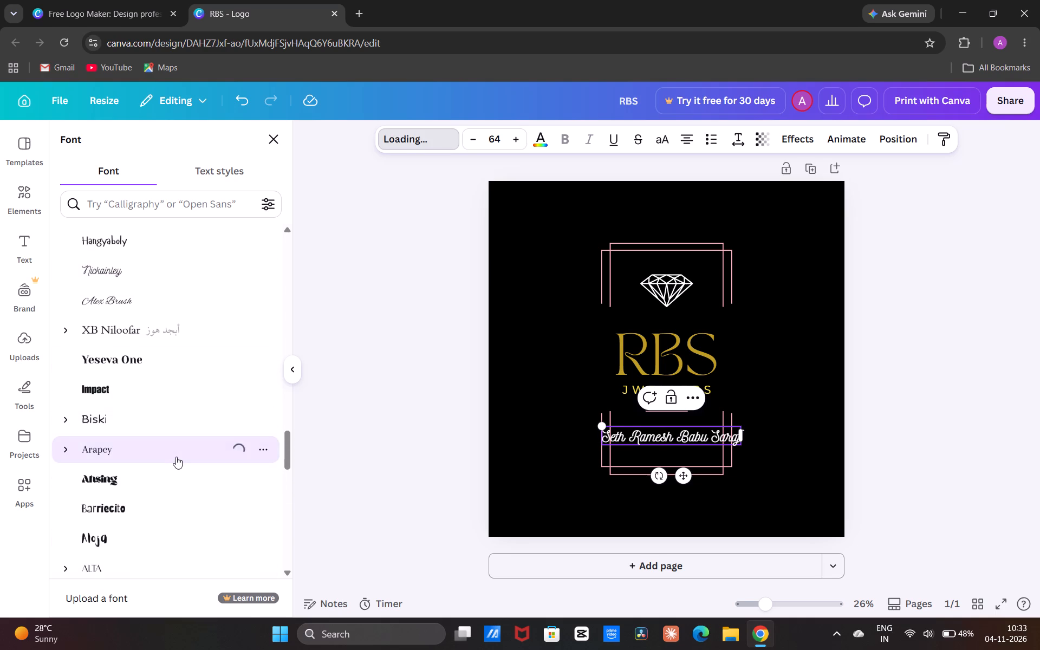
{"action": "scroll", "coordinate": [171, 450], "scroll_direction": "down", "scroll_amount": 5}
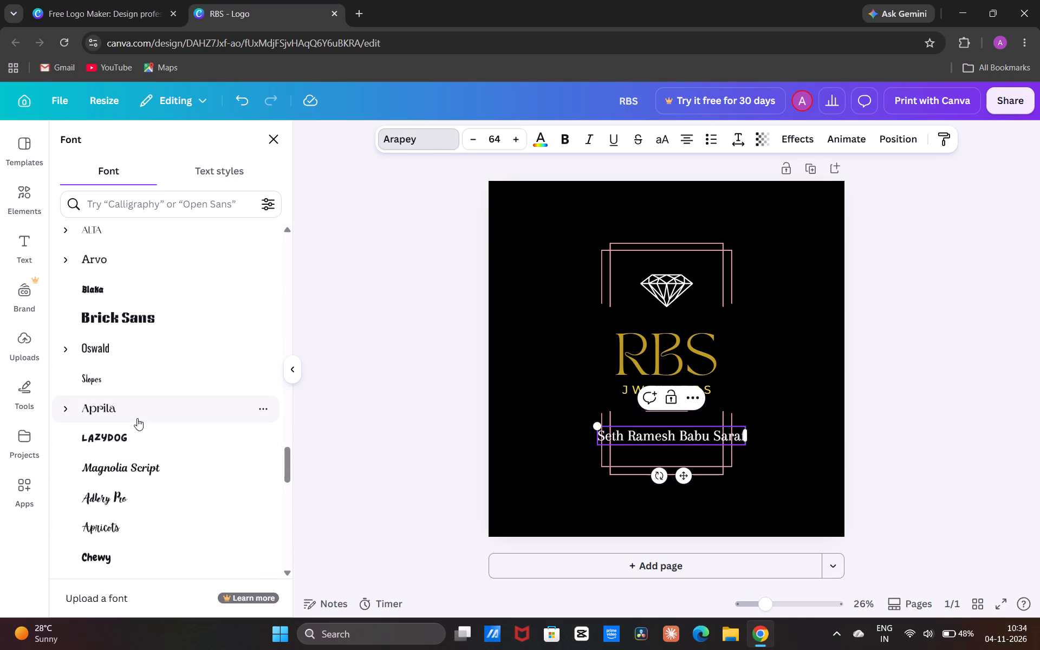
{"action": "left_click", "coordinate": [137, 418]}
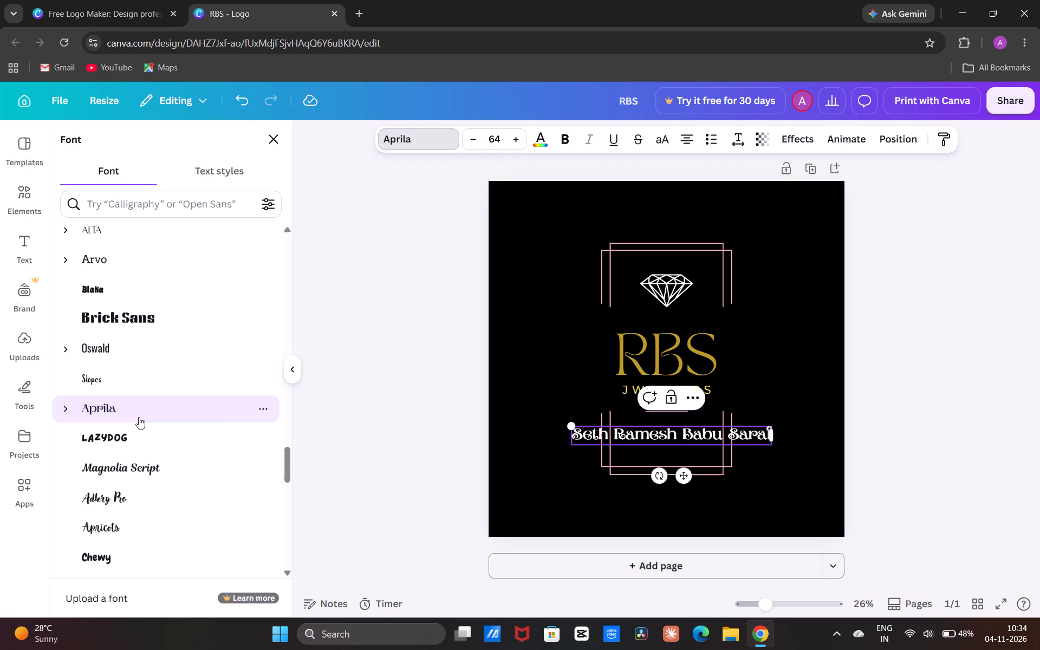
{"action": "scroll", "coordinate": [139, 417], "scroll_direction": "up", "scroll_amount": 2}
{"action": "left_click", "coordinate": [138, 385]}
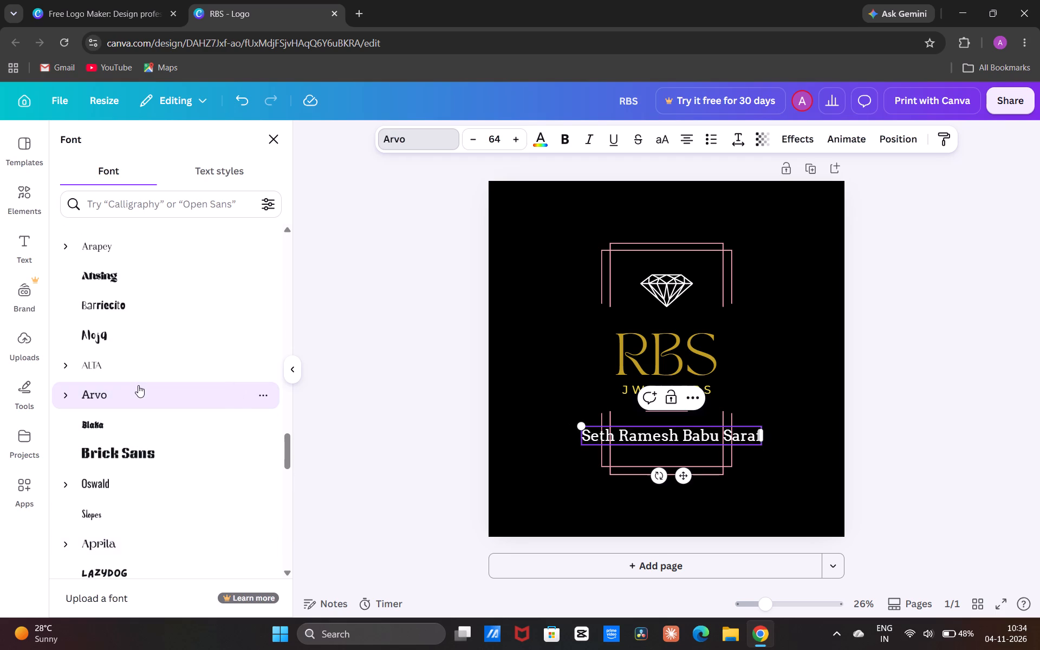
{"action": "left_click", "coordinate": [138, 372]}
{"action": "scroll", "coordinate": [138, 372], "scroll_direction": "up", "scroll_amount": 2}
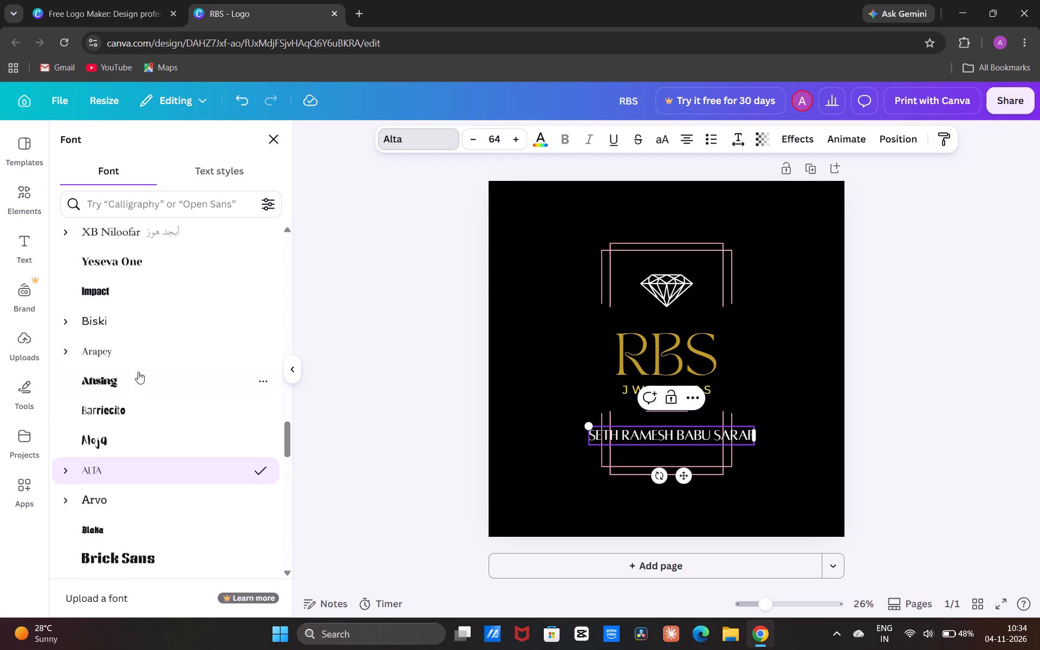
{"action": "left_click", "coordinate": [134, 381]}
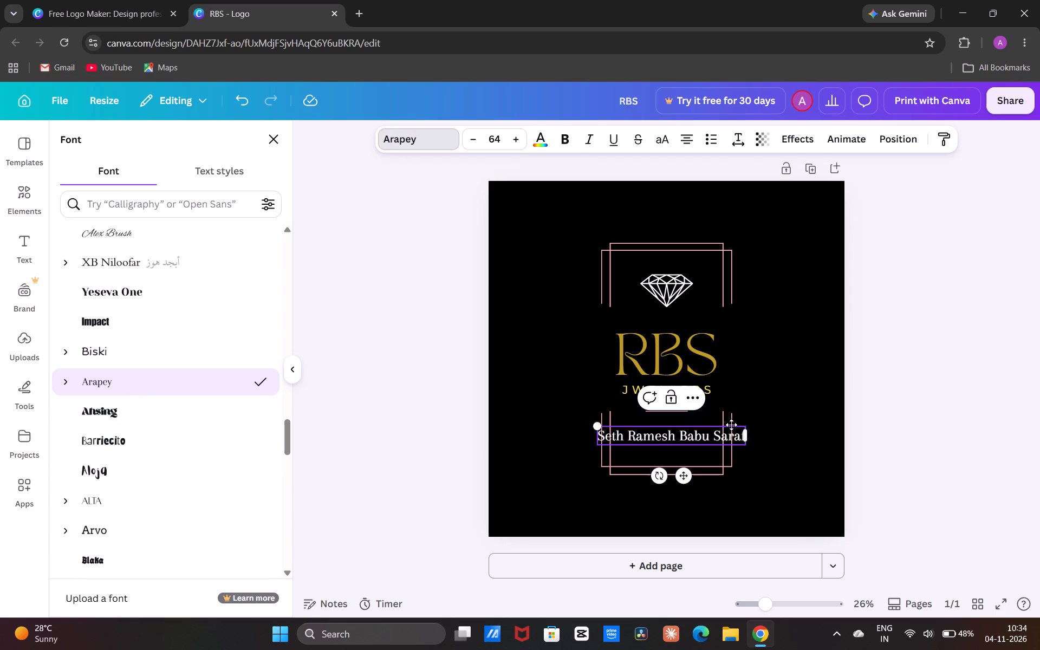
Shrink the name line to about size 38 on a single line and centre it inside the frame below the short pink line.
{"action": "left_click_drag", "start_coordinate": [746, 435], "coordinate": [677, 445]}
{"action": "left_click_drag", "start_coordinate": [673, 472], "coordinate": [630, 433]}
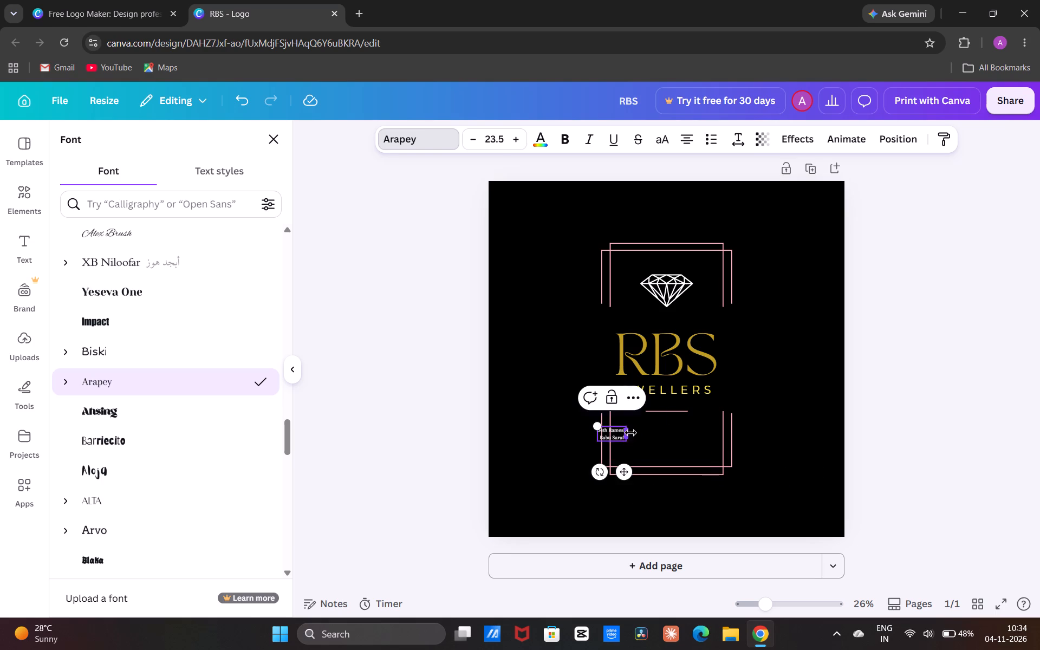
{"action": "left_click", "coordinate": [624, 434]}
{"action": "left_click_drag", "start_coordinate": [627, 434], "coordinate": [678, 438]}
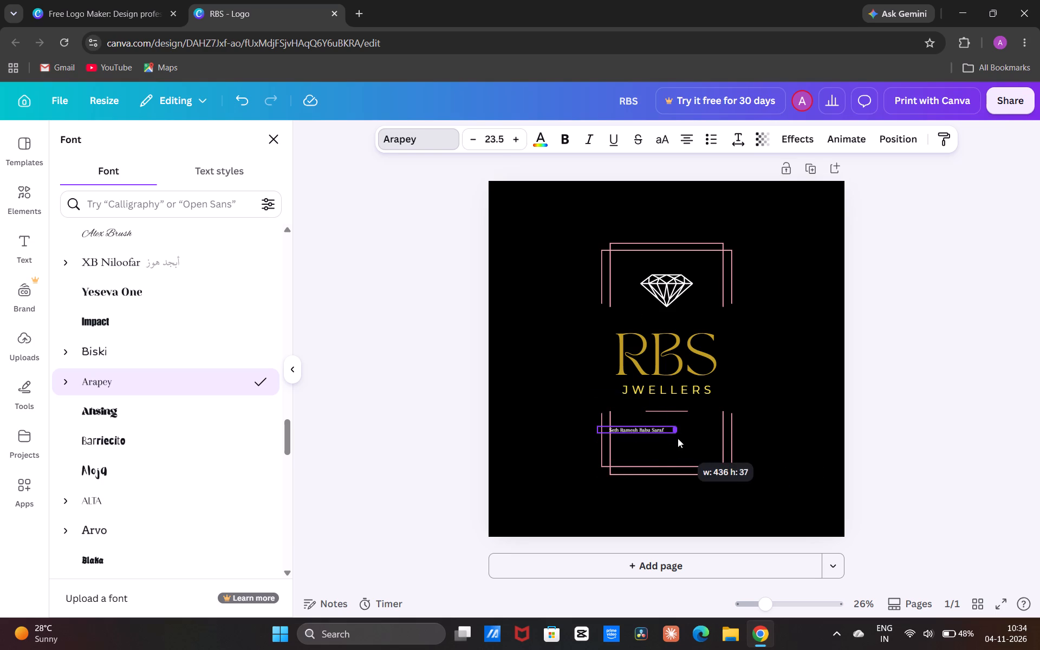
{"action": "left_click_drag", "start_coordinate": [678, 438], "coordinate": [679, 438]}
{"action": "left_click_drag", "start_coordinate": [680, 435], "coordinate": [708, 486]}
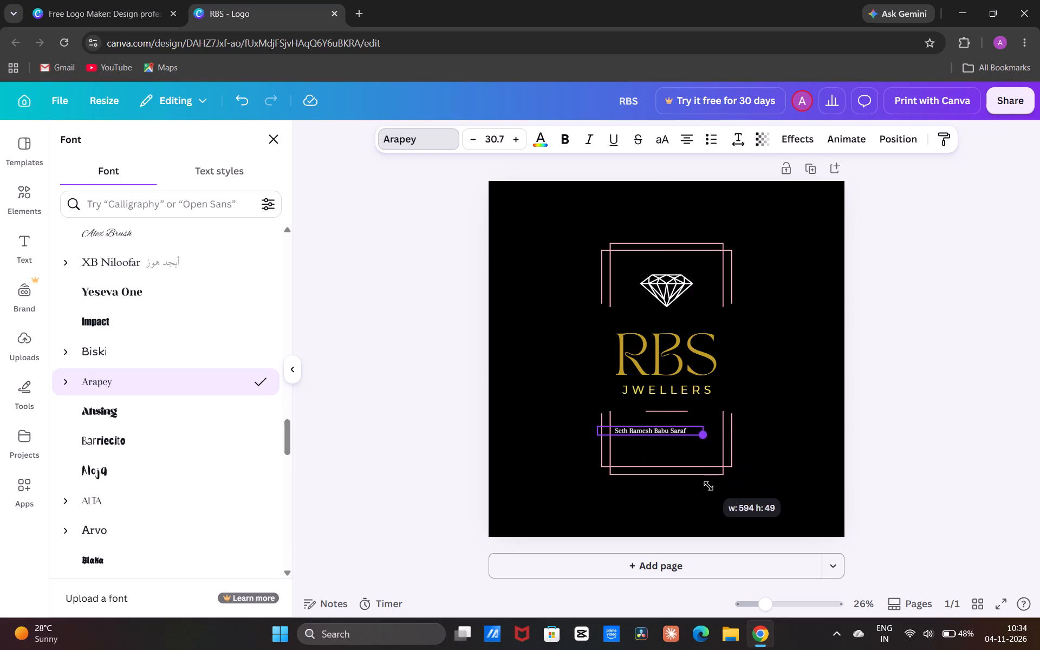
{"action": "left_click_drag", "start_coordinate": [708, 486], "coordinate": [723, 530]}
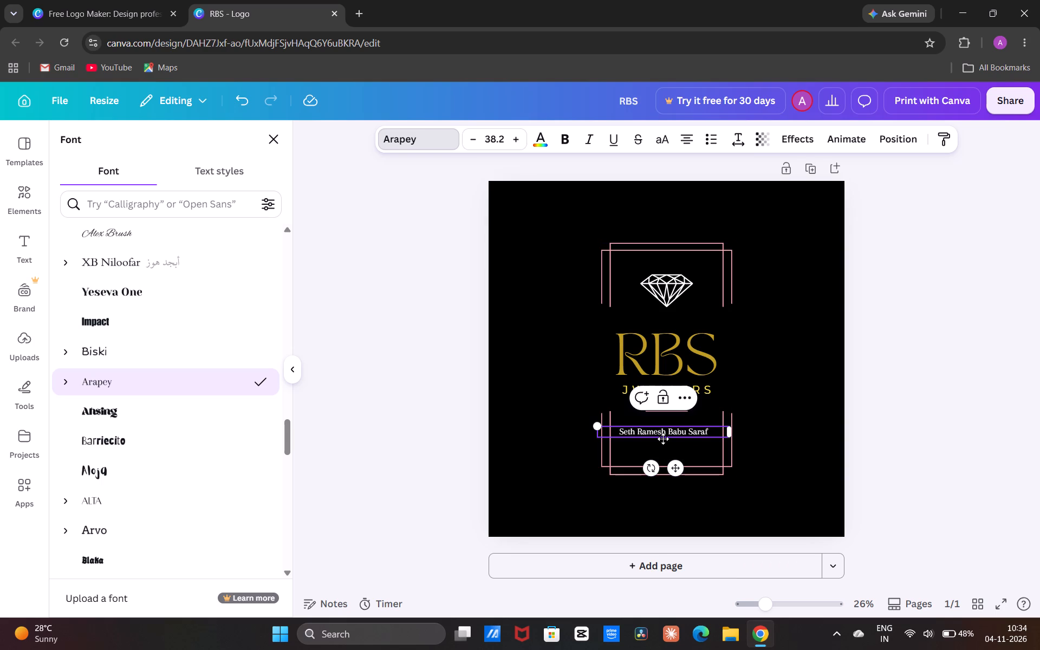
{"action": "left_click", "coordinate": [663, 439]}
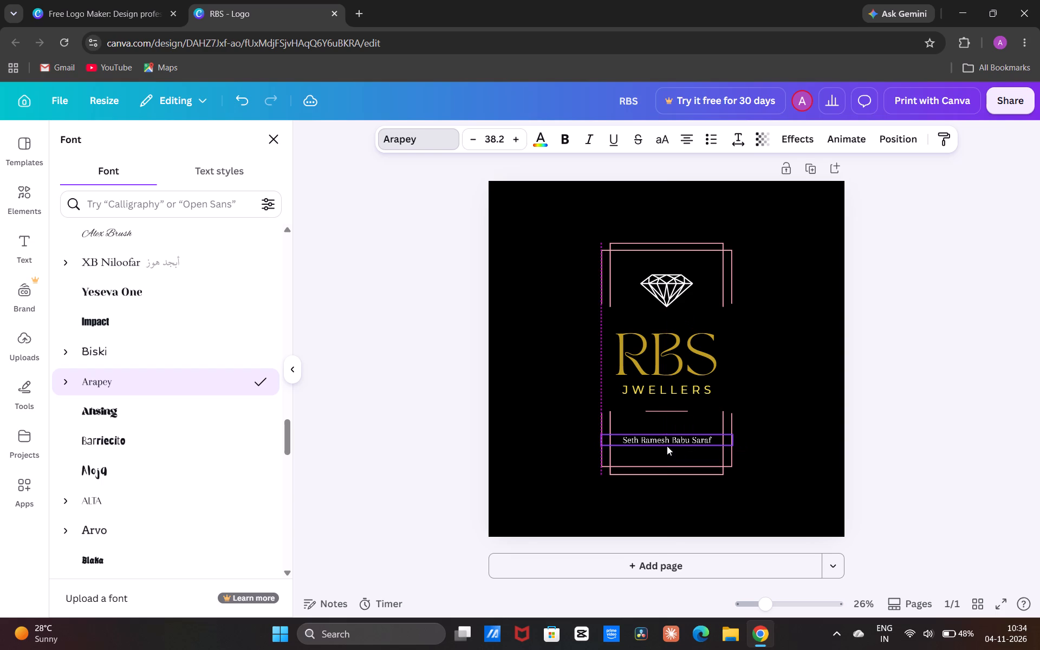
{"action": "left_click", "coordinate": [925, 354]}
{"action": "left_click", "coordinate": [924, 355]}
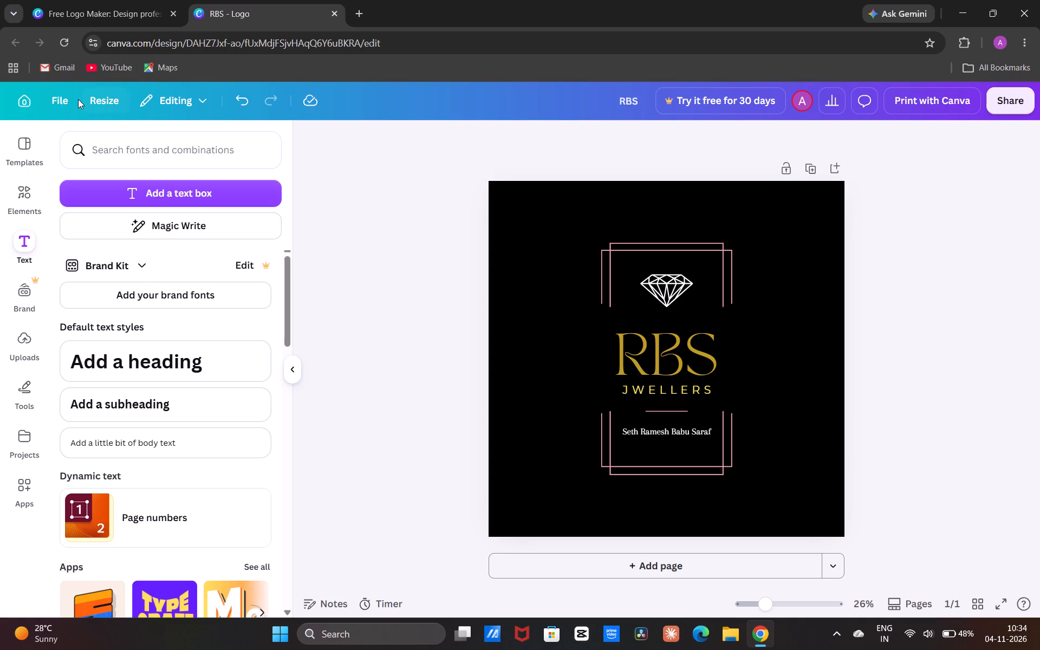
Add another body text box and replace its placeholder with "shree".
{"action": "left_click", "coordinate": [23, 247]}
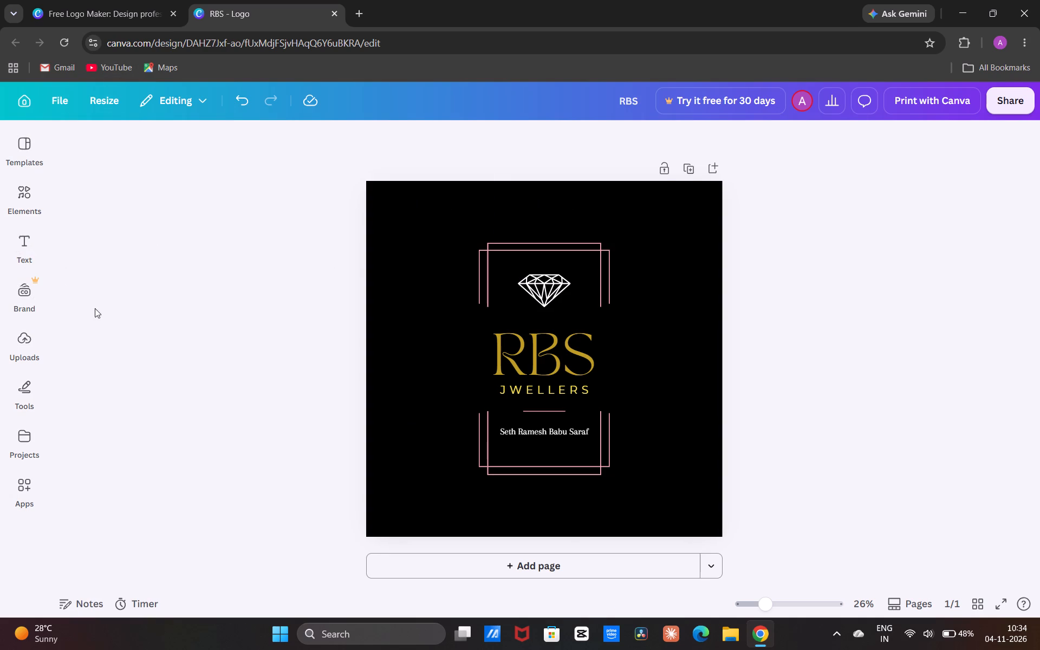
{"action": "left_click", "coordinate": [28, 239]}
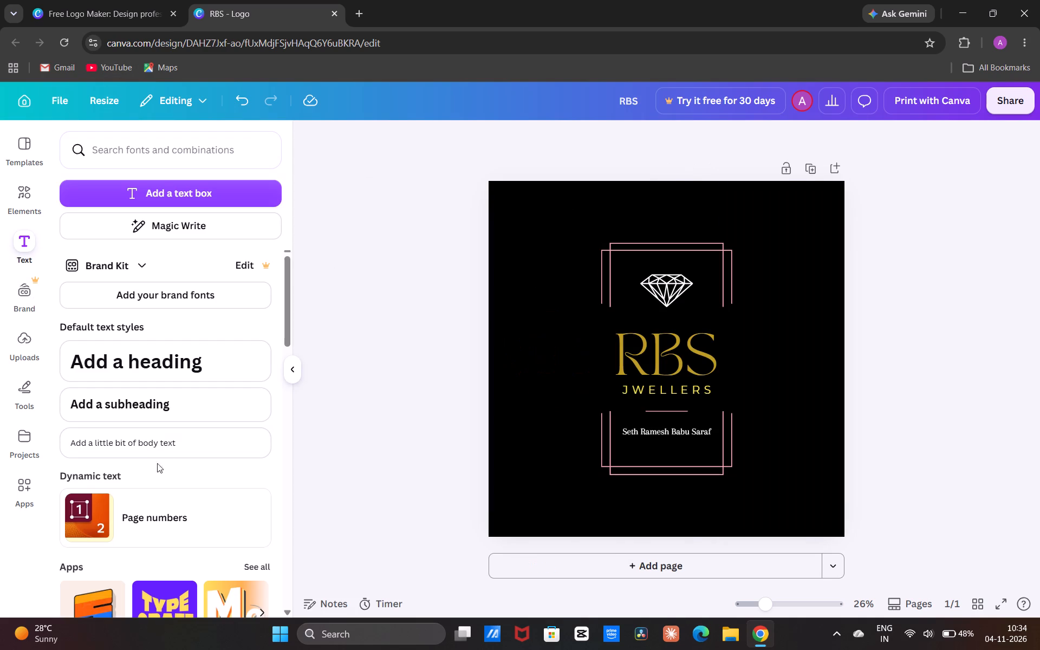
{"action": "left_click", "coordinate": [166, 451]}
{"action": "key", "text": "BackSpace"}
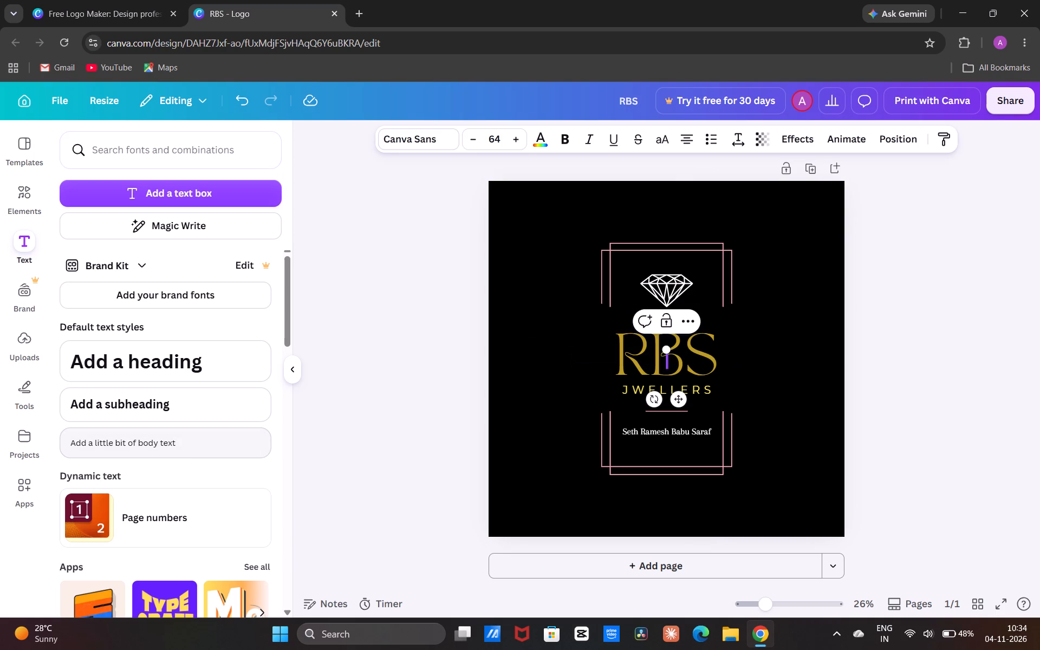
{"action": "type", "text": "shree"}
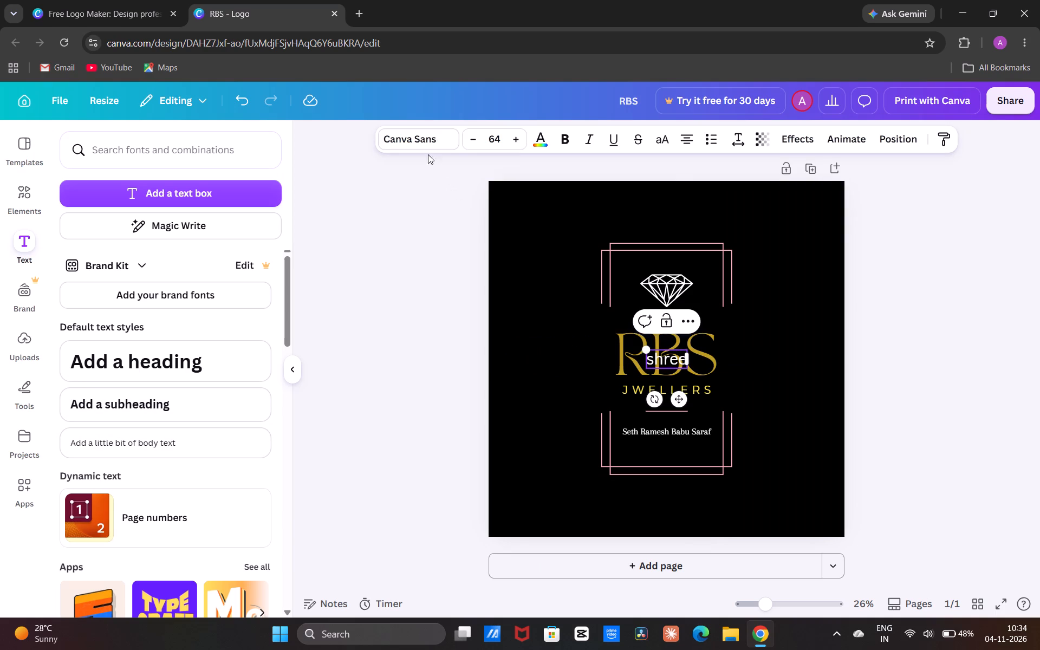
Search the fonts for Hindi, apply Tiro Devanagari Hindi to the shree text, and look through the other Hindi fonts.
{"action": "left_click", "coordinate": [425, 141]}
{"action": "left_click", "coordinate": [198, 199]}
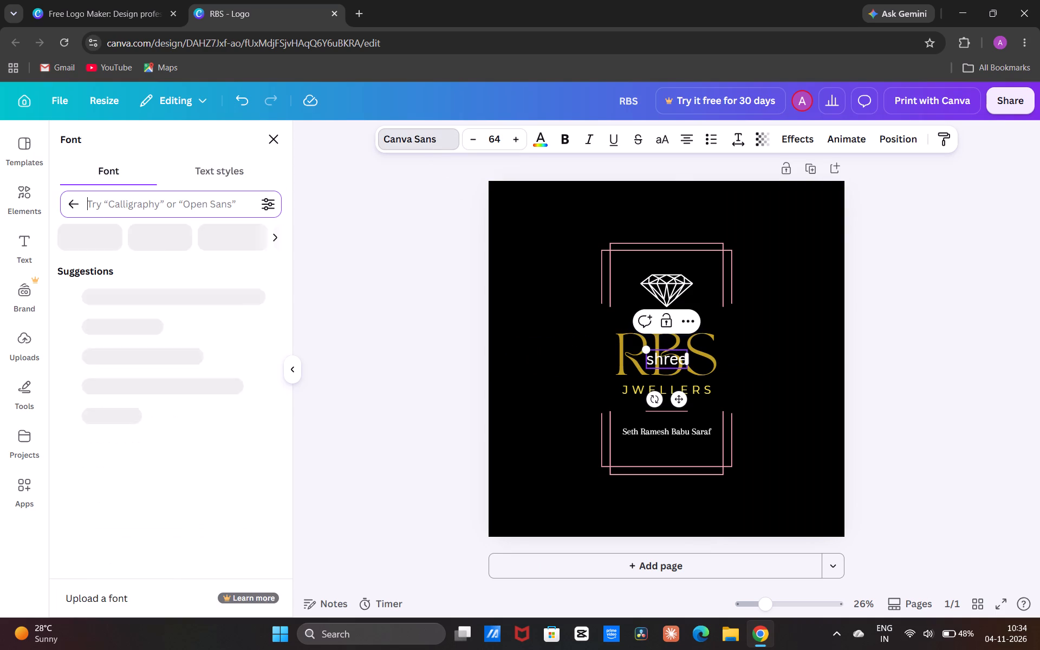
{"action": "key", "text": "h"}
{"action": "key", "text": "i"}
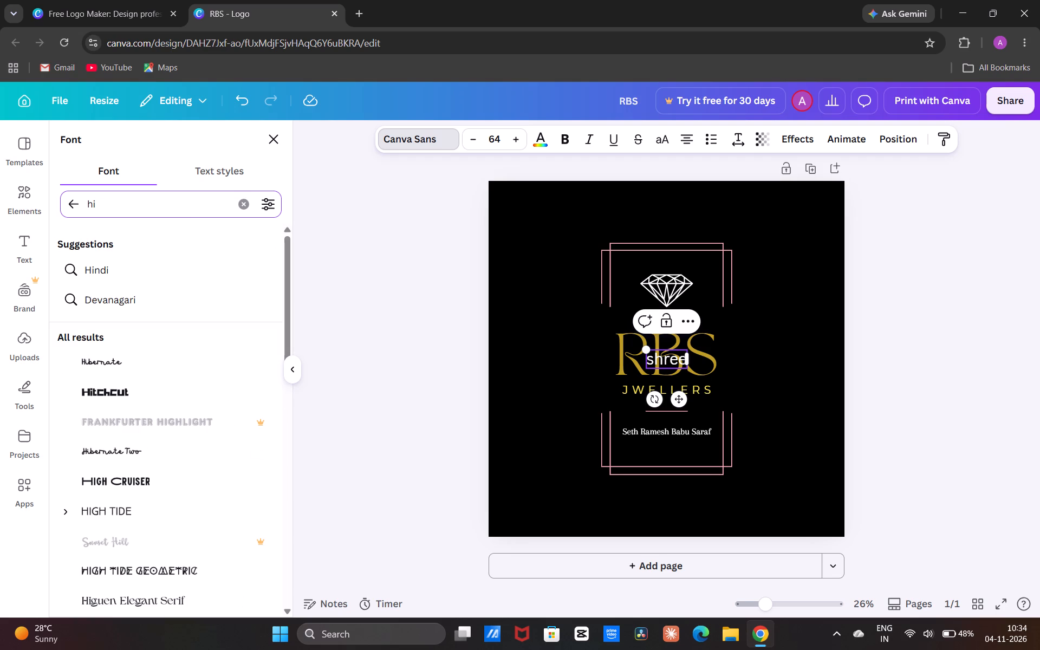
{"action": "left_click", "coordinate": [164, 261]}
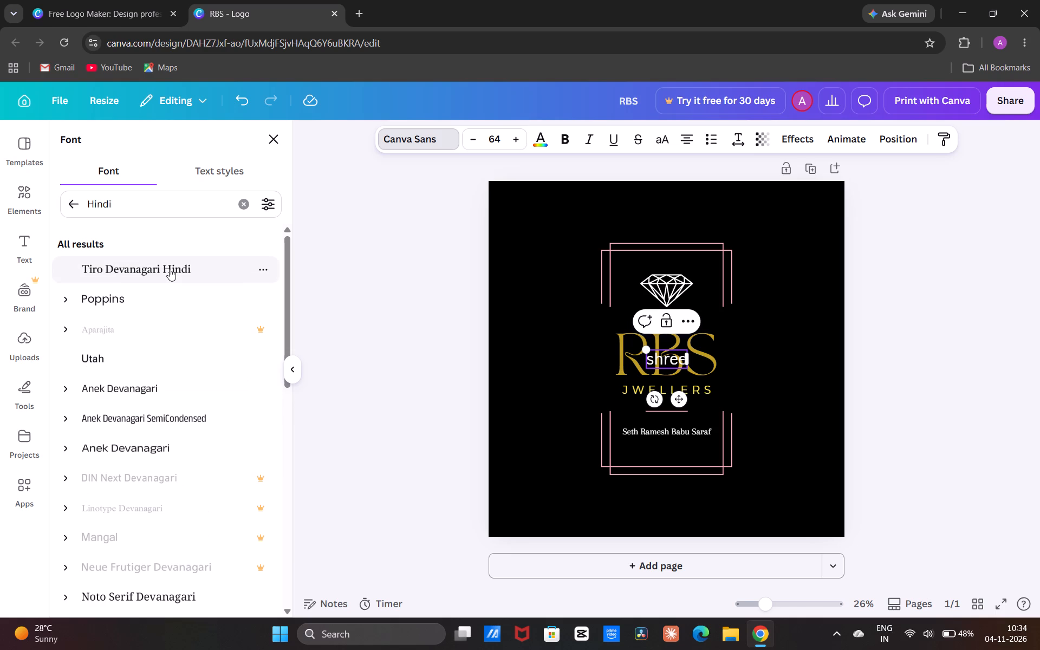
{"action": "left_click", "coordinate": [170, 269]}
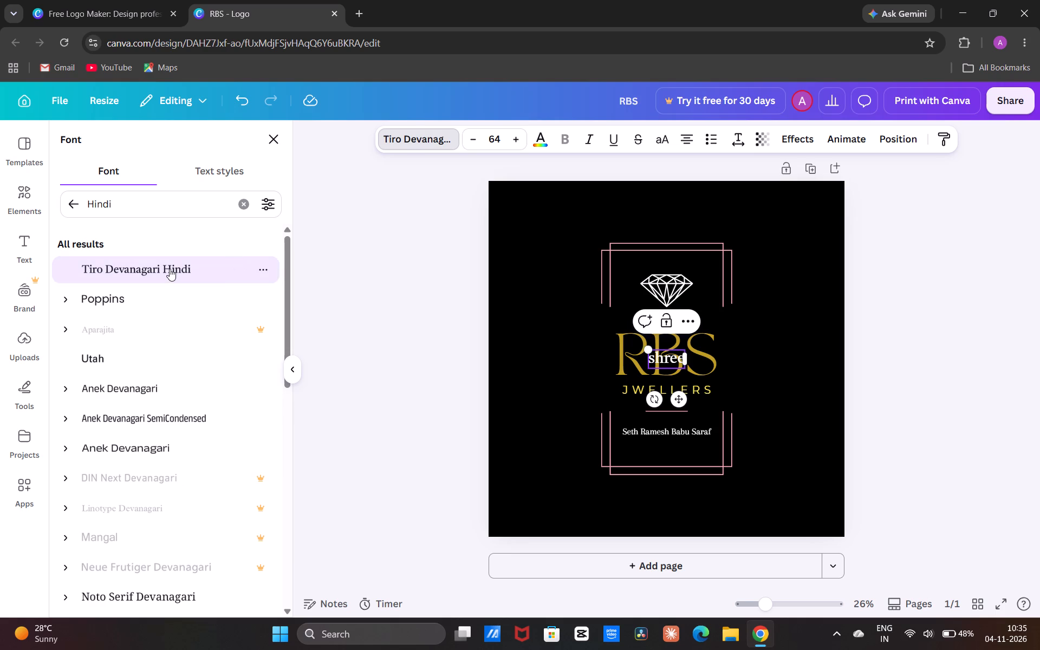
{"action": "scroll", "coordinate": [148, 480], "scroll_direction": "down", "scroll_amount": 20}
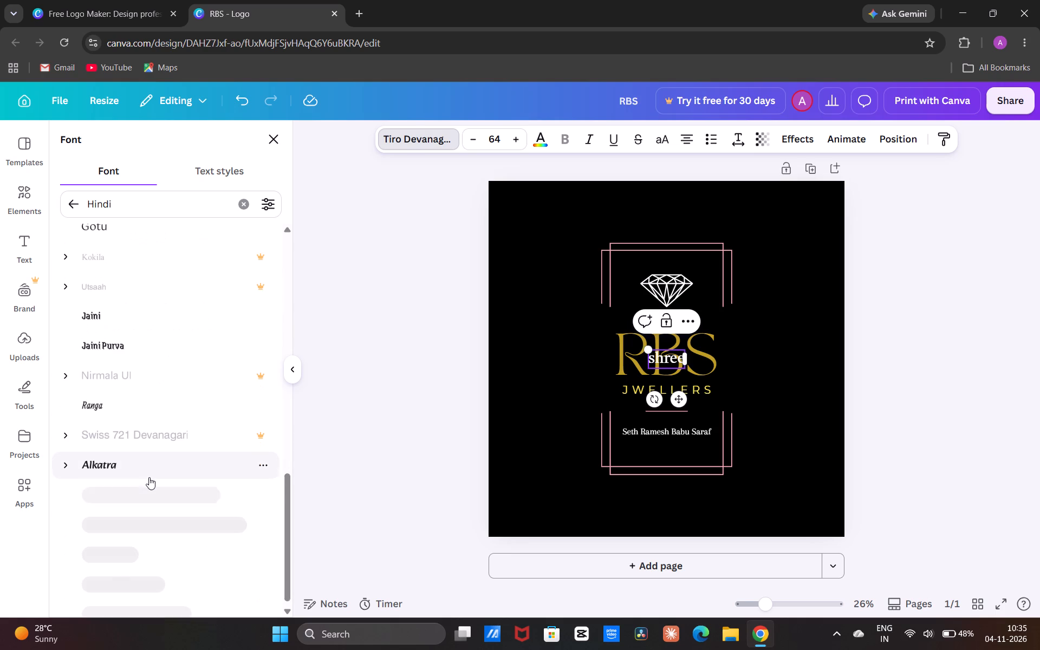
{"action": "scroll", "coordinate": [148, 476], "scroll_direction": "down", "scroll_amount": 4}
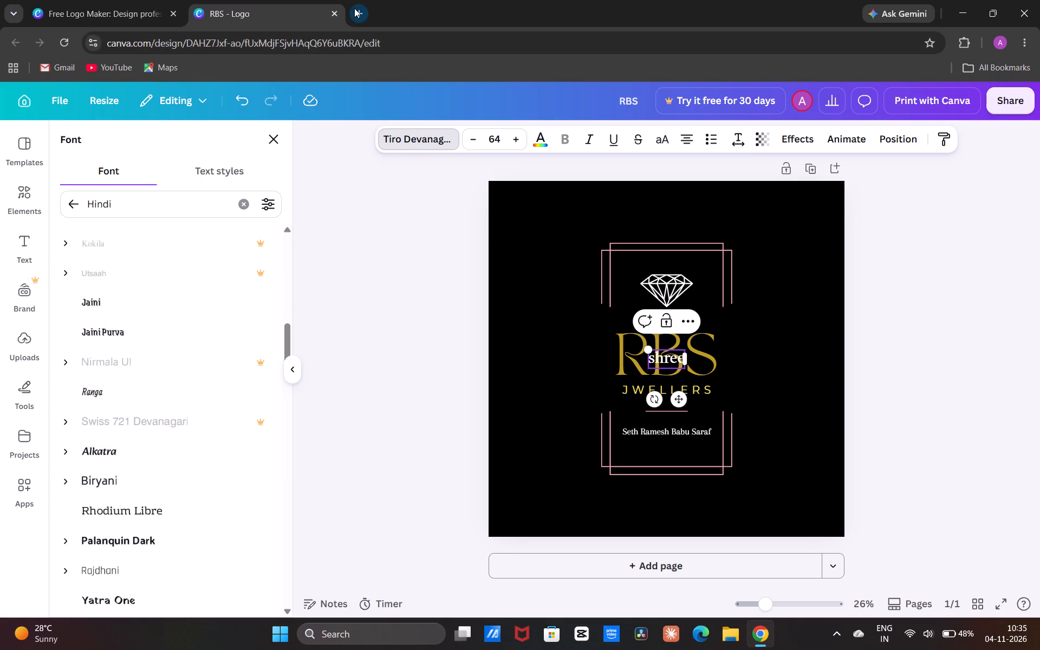
Search Google for "shree in hindi" in a new browser tab and copy the Hindi word श्री from the translation.
{"action": "left_click", "coordinate": [354, 8]}
{"action": "left_click", "coordinate": [347, 288]}
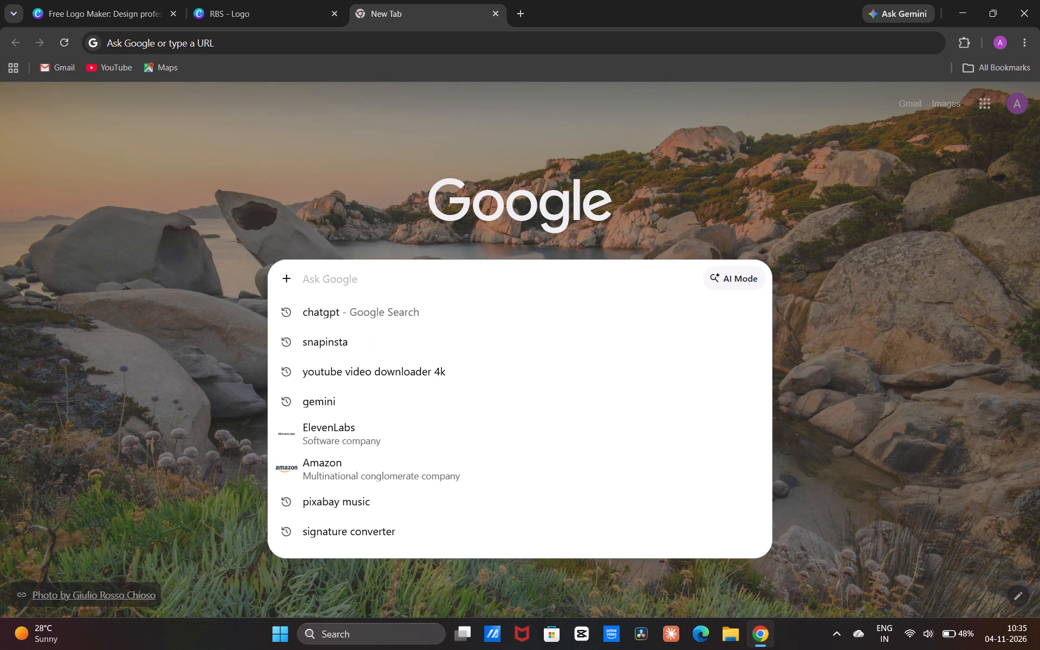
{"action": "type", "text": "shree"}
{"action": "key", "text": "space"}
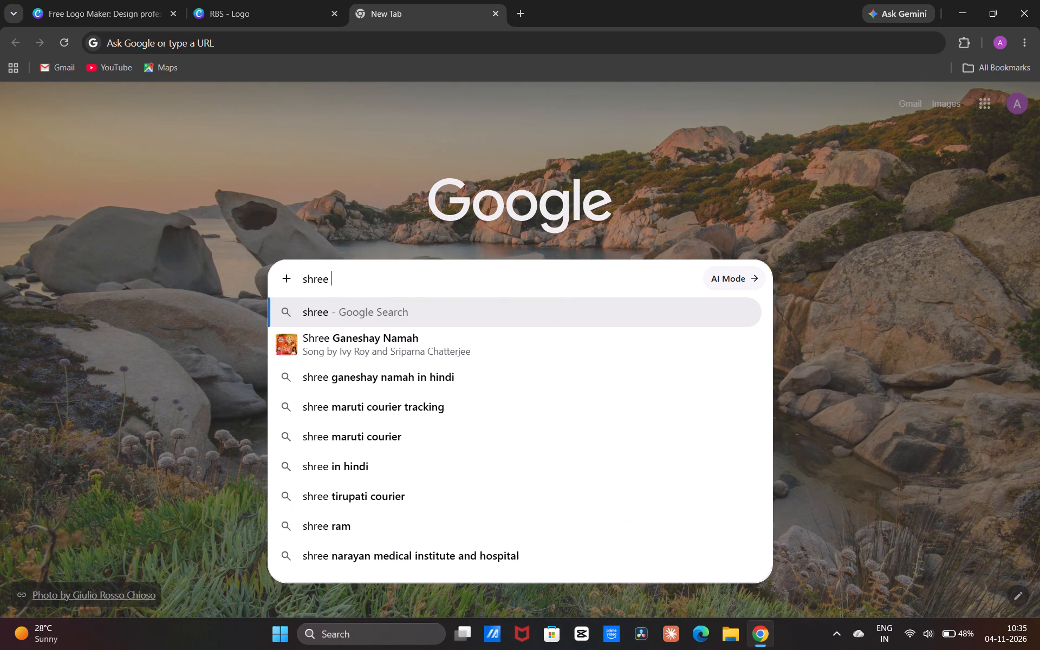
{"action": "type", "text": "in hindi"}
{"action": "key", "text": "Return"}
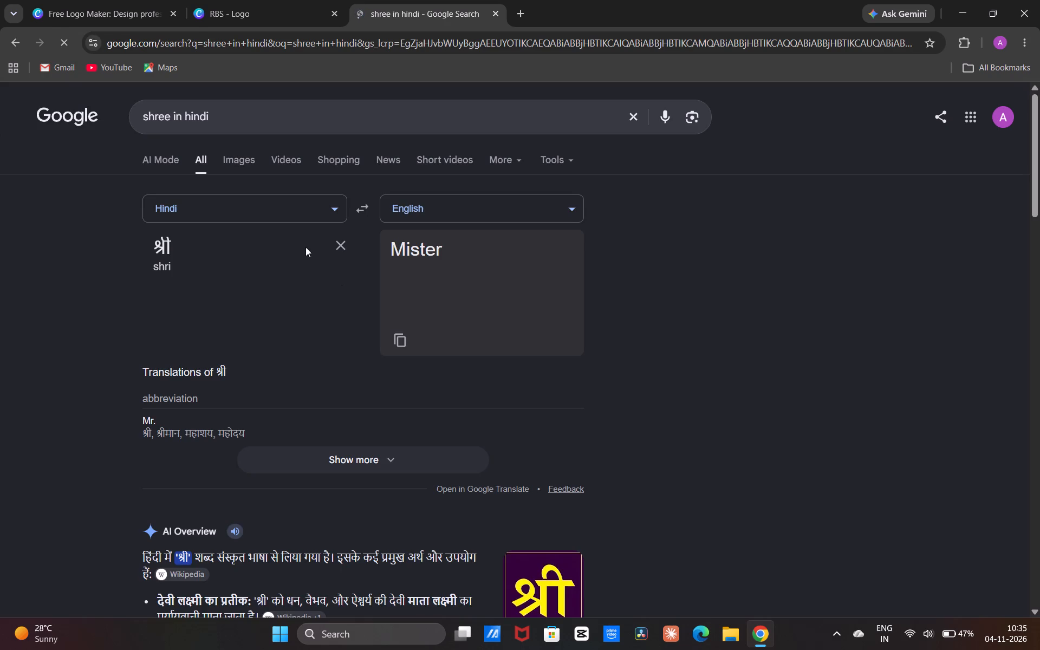
{"action": "left_click_drag", "start_coordinate": [179, 239], "coordinate": [141, 256]}
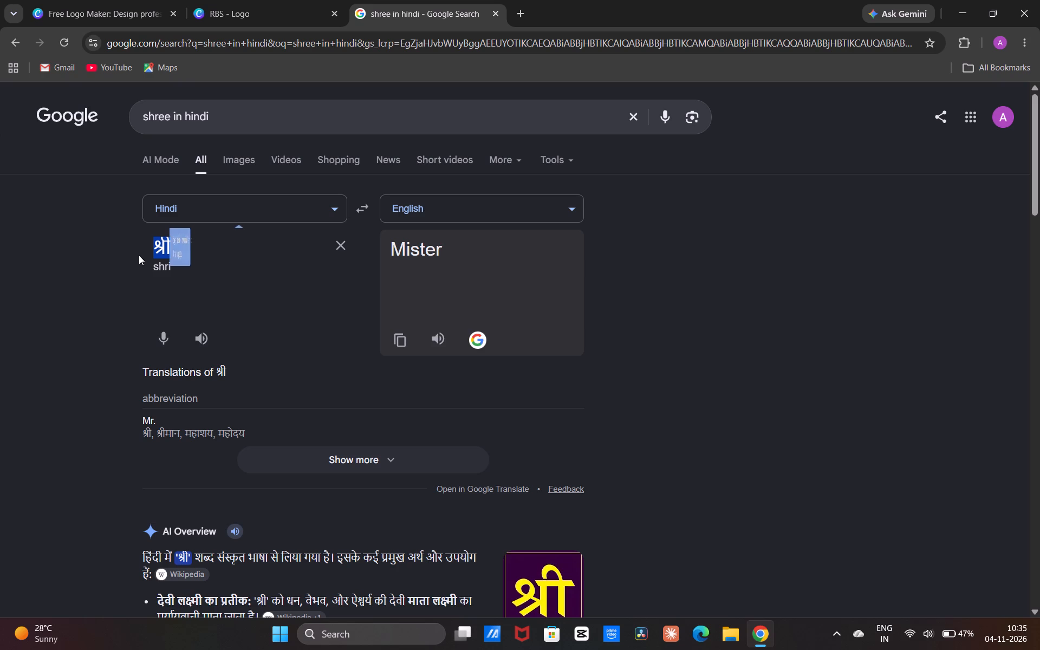
{"action": "key", "text": "ctrl+c"}
Back in the Canva logo design, replace the shree text with the copied Hindi word श्री.
{"action": "left_click", "coordinate": [196, 21]}
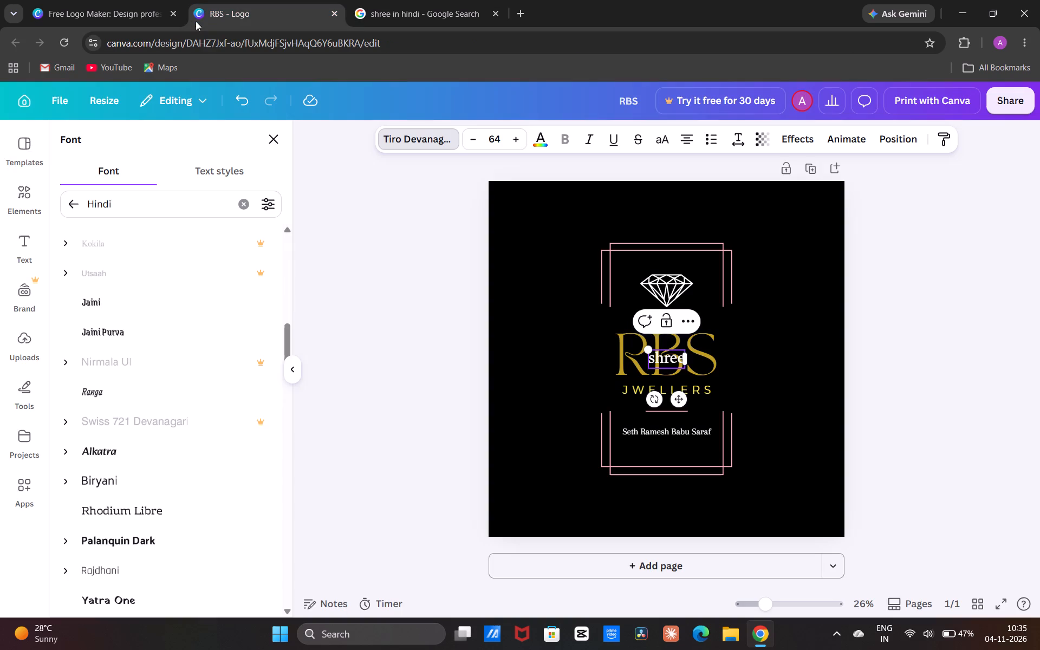
{"action": "double_click", "coordinate": [665, 359]}
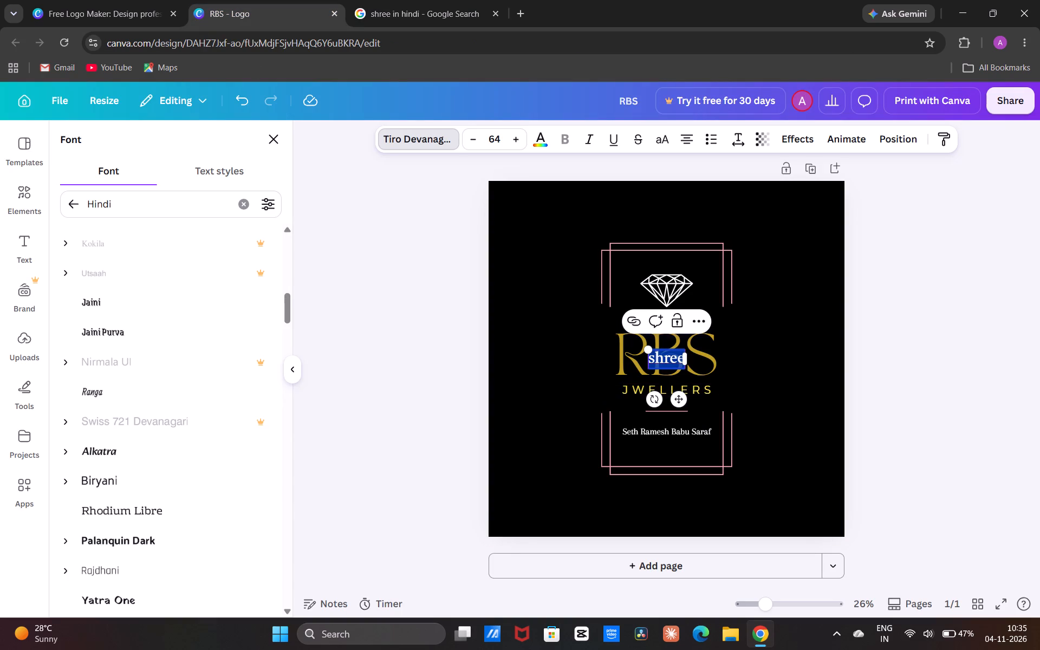
{"action": "key", "text": "BackSpace"}
{"action": "key", "text": "ctrl+v"}
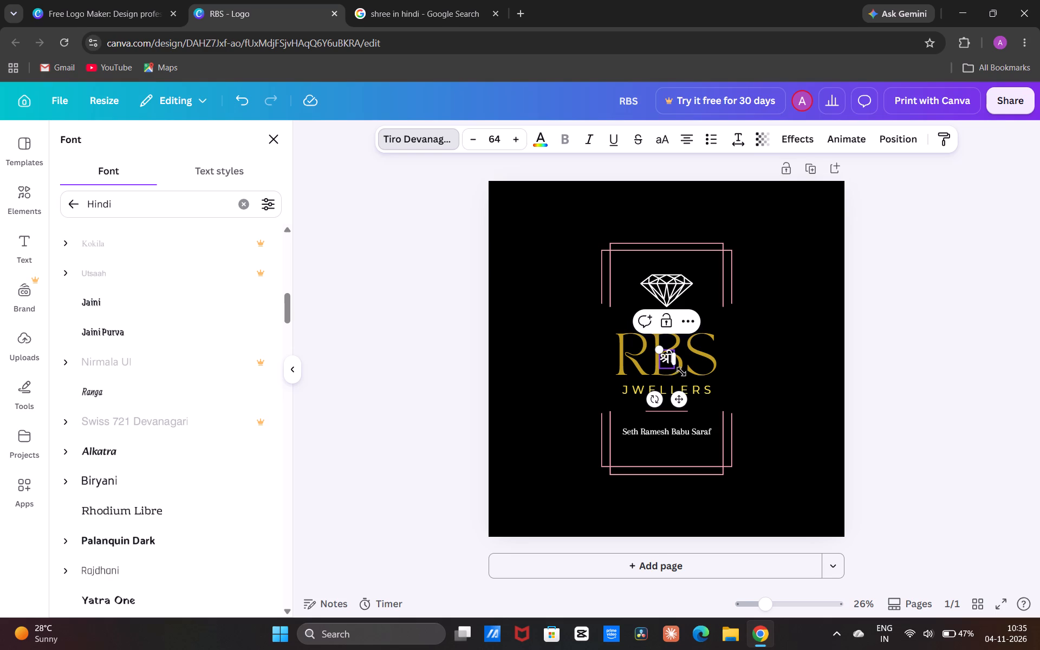
Move the श्री text above the diamond, centred horizontally inside the top of the frame.
{"action": "left_click_drag", "start_coordinate": [667, 372], "coordinate": [664, 341]}
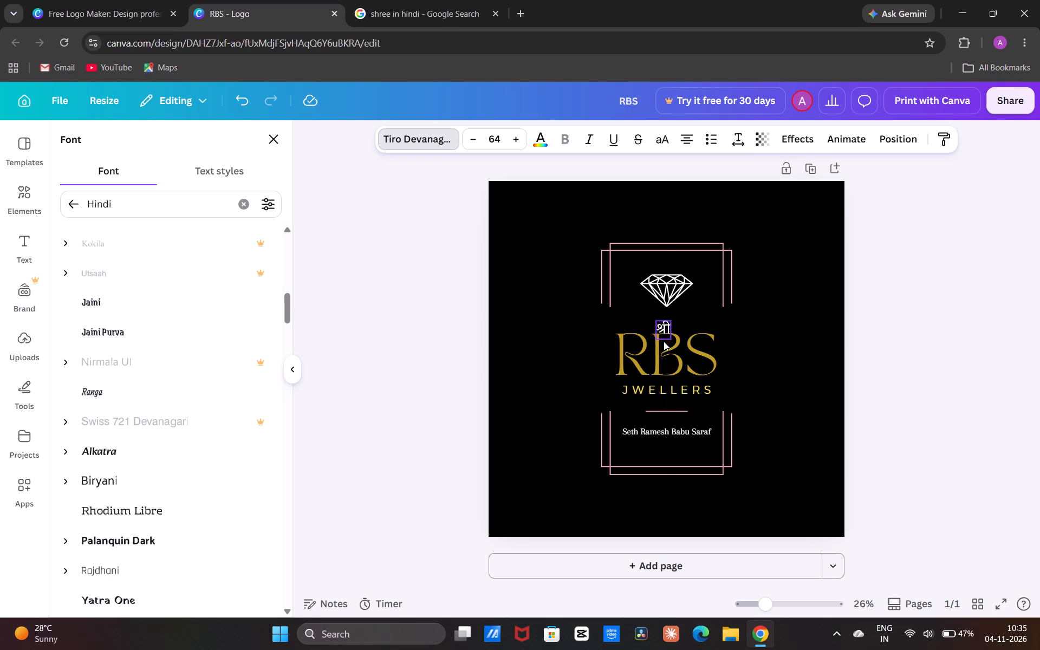
{"action": "left_click_drag", "start_coordinate": [664, 341], "coordinate": [665, 275]}
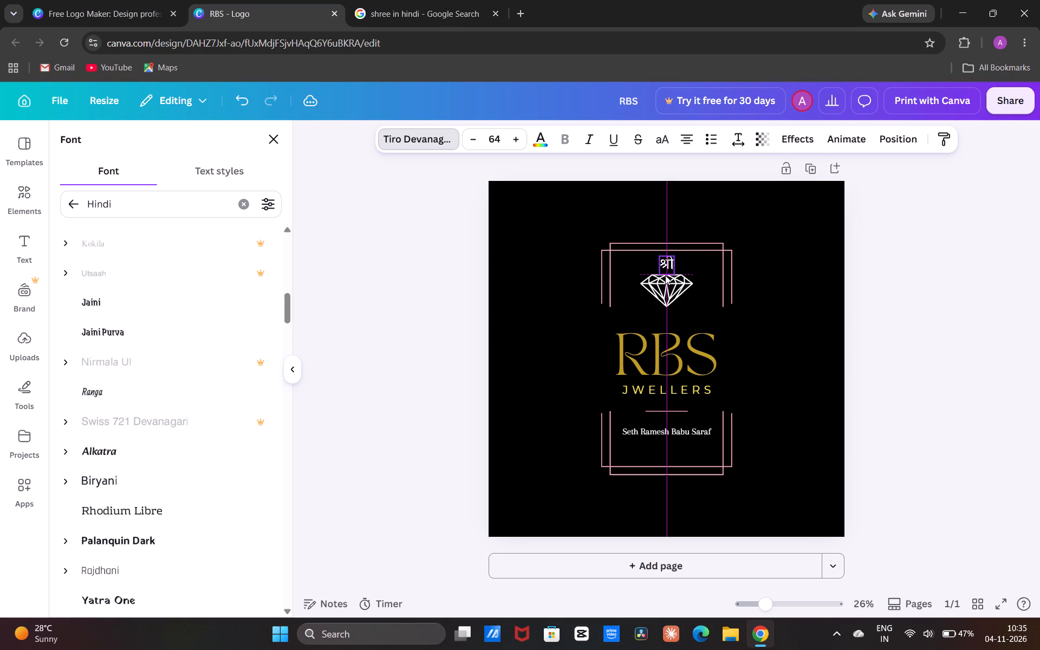
{"action": "left_click_drag", "start_coordinate": [665, 275], "coordinate": [666, 274]}
{"action": "left_click_drag", "start_coordinate": [666, 274], "coordinate": [666, 275]}
{"action": "left_click", "coordinate": [928, 235]}
{"action": "left_click", "coordinate": [918, 233]}
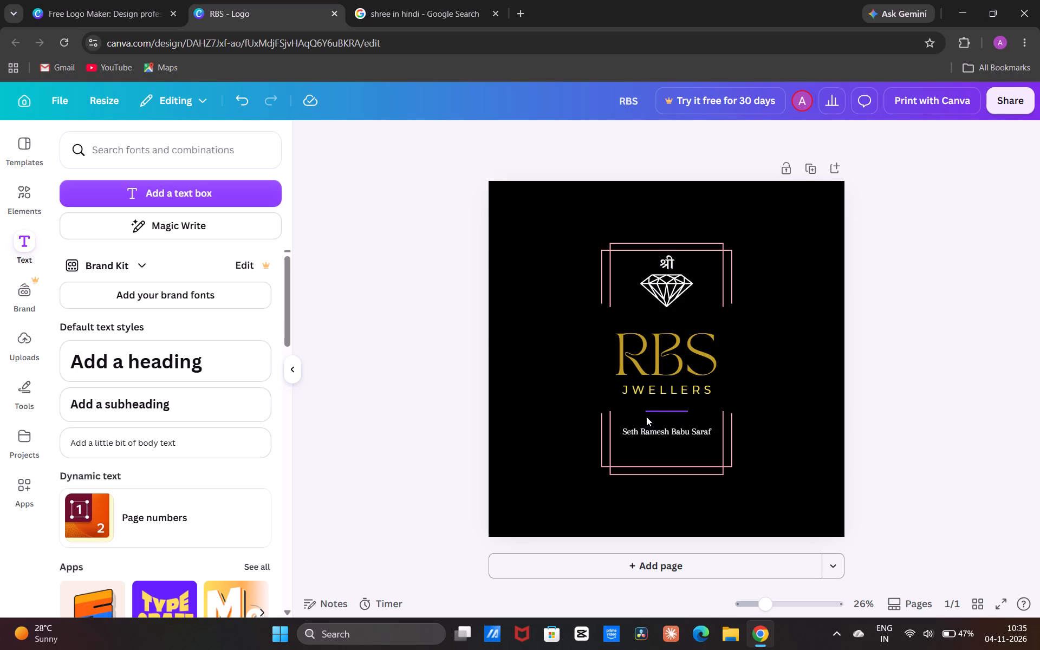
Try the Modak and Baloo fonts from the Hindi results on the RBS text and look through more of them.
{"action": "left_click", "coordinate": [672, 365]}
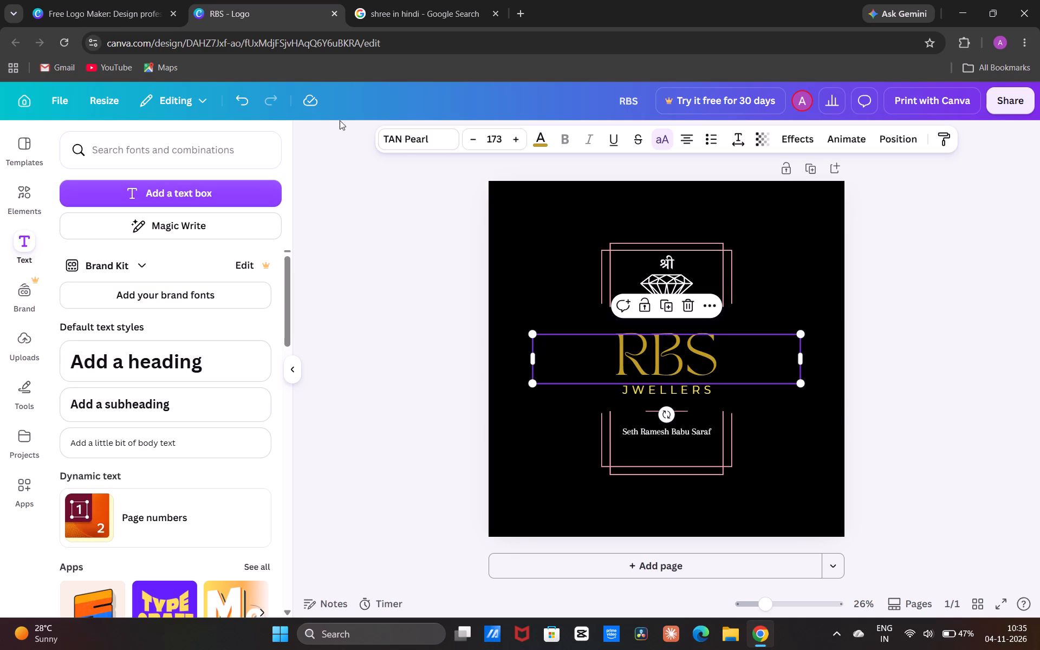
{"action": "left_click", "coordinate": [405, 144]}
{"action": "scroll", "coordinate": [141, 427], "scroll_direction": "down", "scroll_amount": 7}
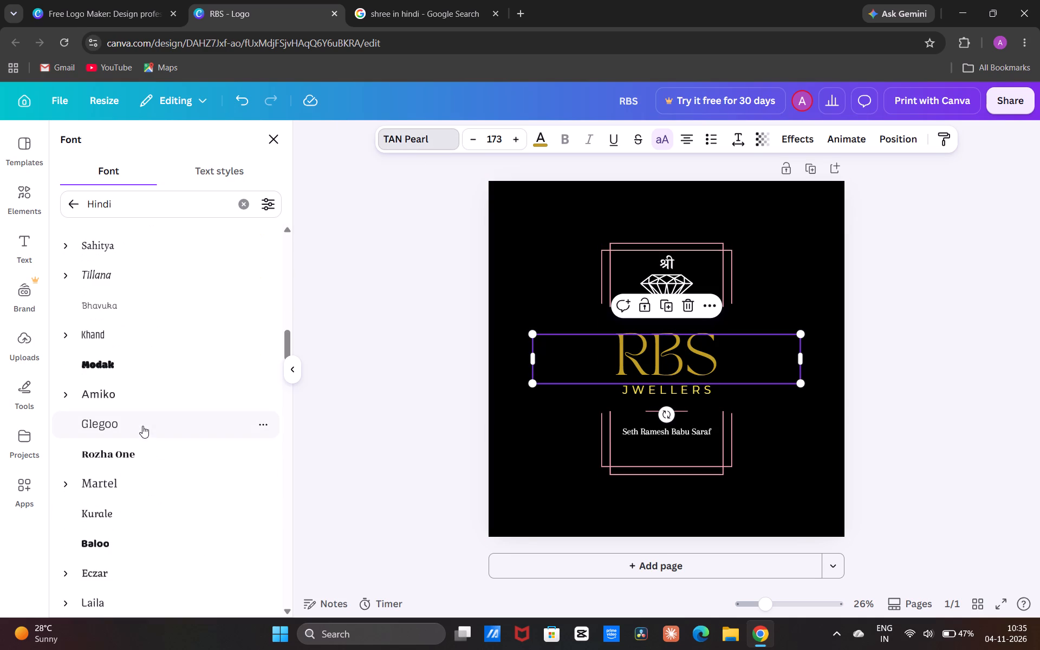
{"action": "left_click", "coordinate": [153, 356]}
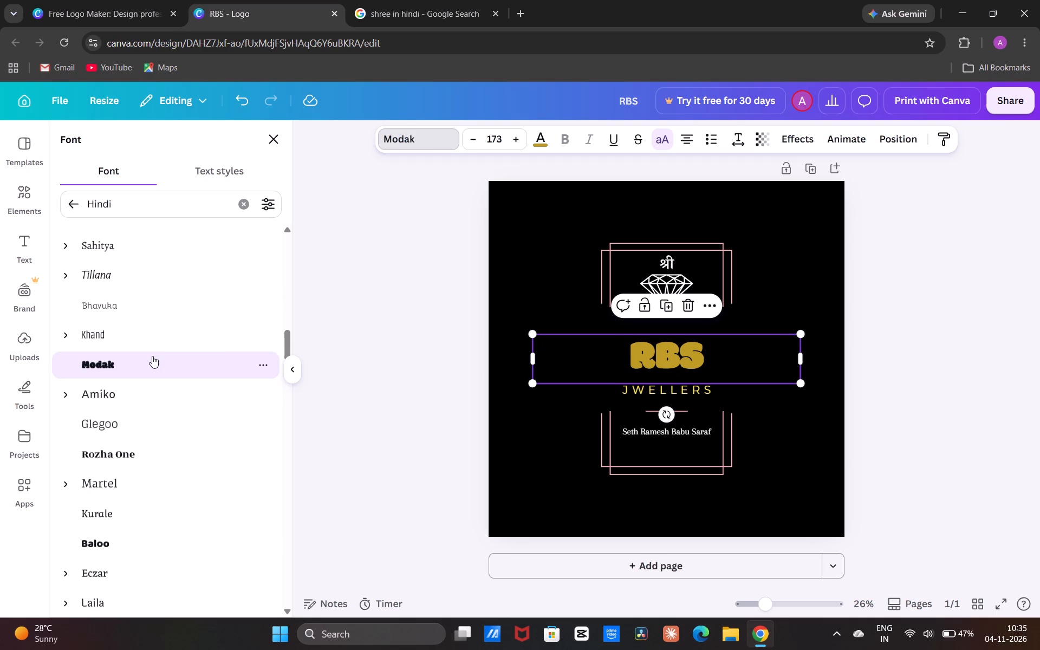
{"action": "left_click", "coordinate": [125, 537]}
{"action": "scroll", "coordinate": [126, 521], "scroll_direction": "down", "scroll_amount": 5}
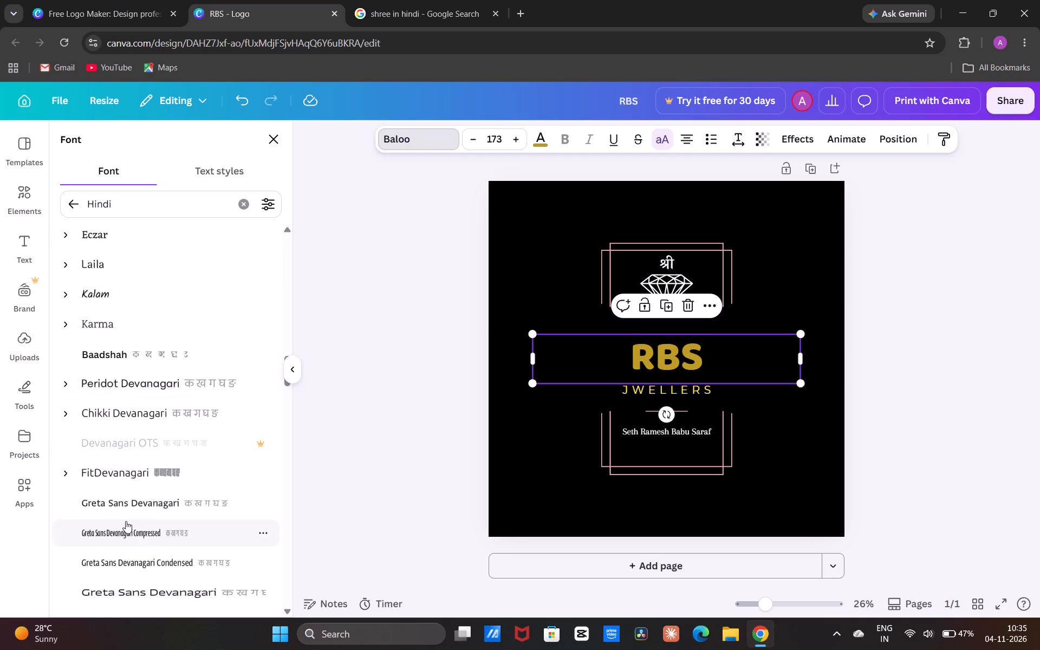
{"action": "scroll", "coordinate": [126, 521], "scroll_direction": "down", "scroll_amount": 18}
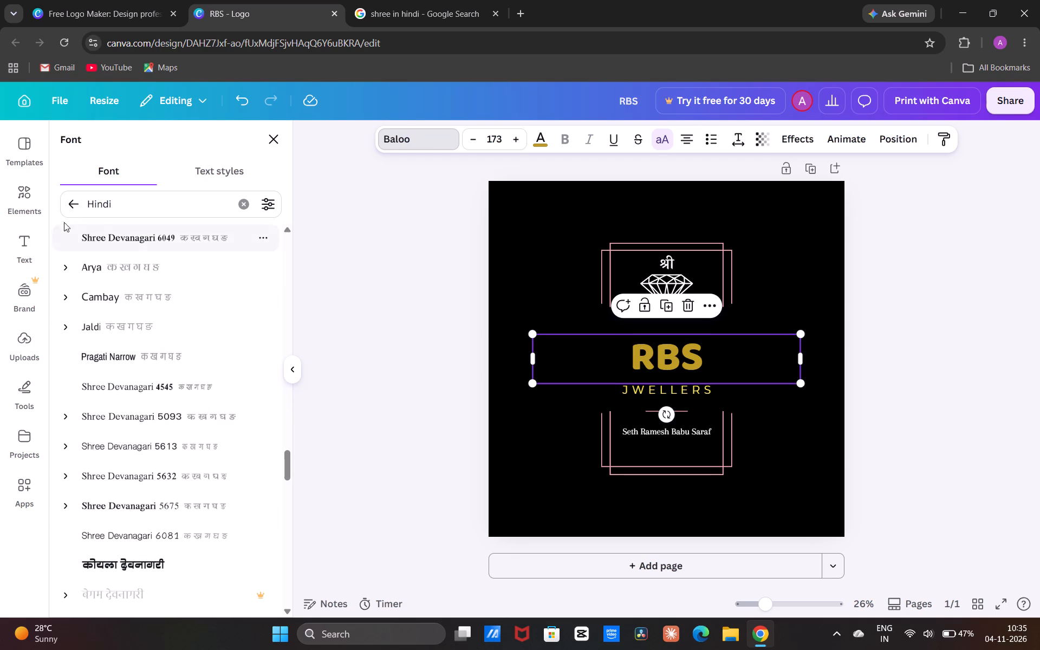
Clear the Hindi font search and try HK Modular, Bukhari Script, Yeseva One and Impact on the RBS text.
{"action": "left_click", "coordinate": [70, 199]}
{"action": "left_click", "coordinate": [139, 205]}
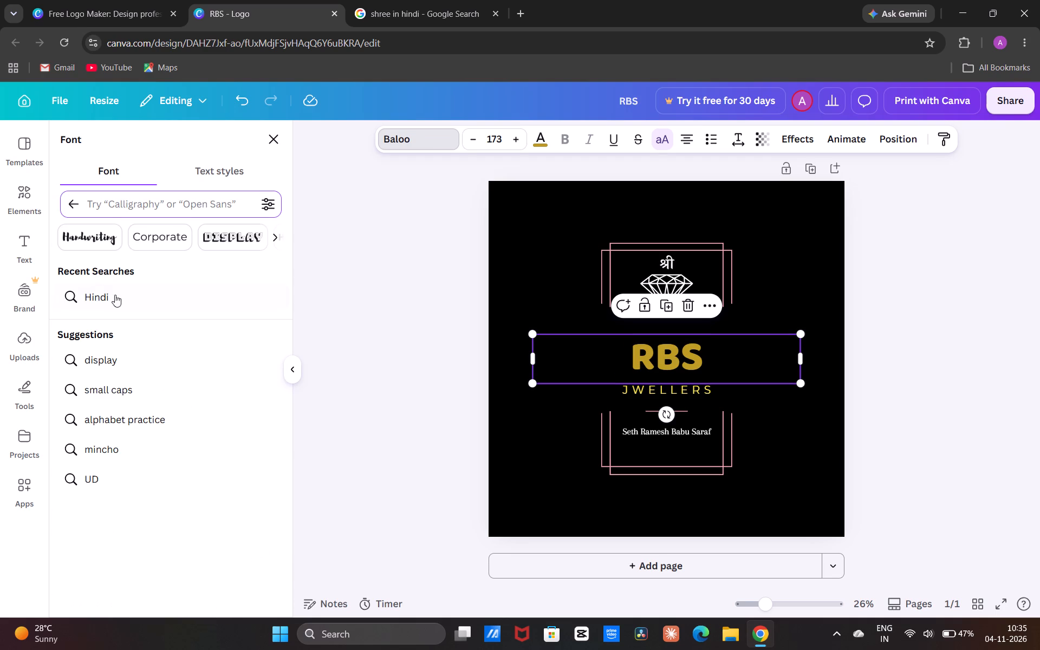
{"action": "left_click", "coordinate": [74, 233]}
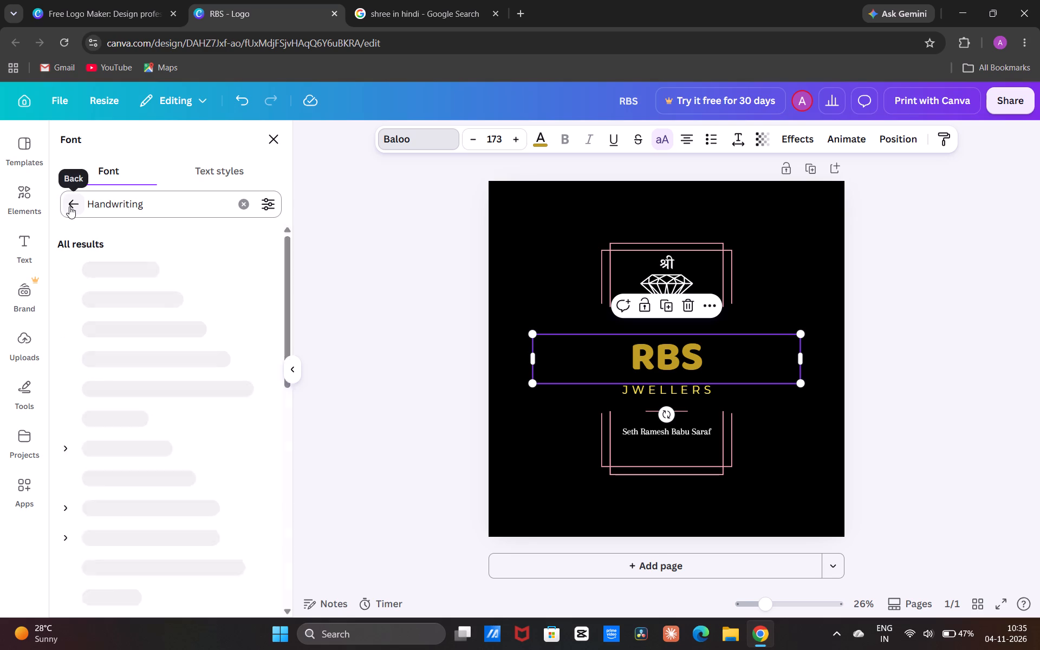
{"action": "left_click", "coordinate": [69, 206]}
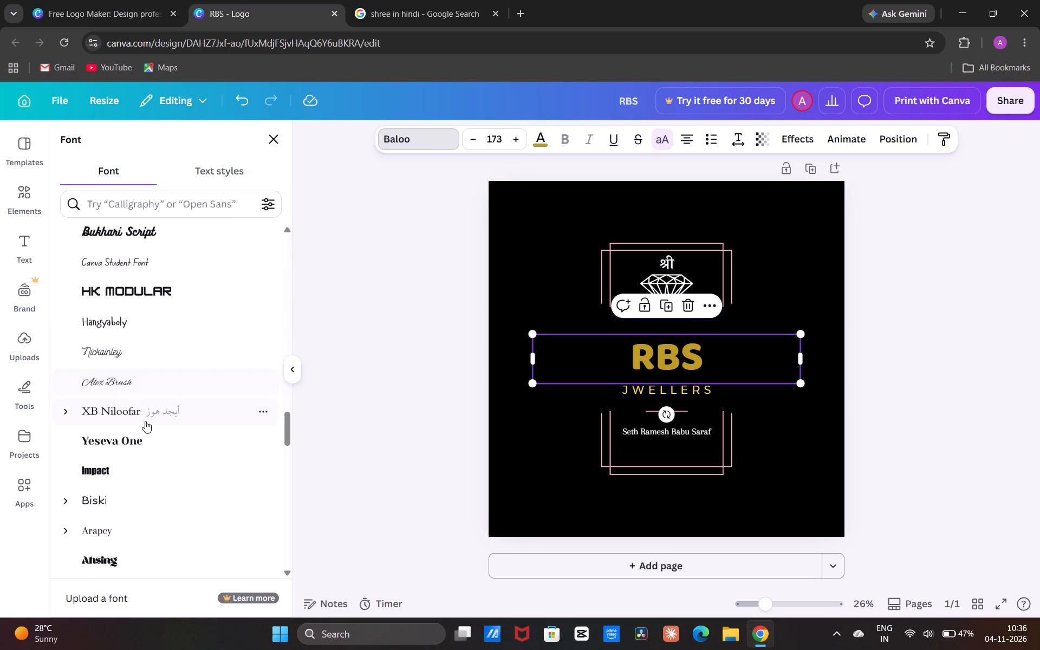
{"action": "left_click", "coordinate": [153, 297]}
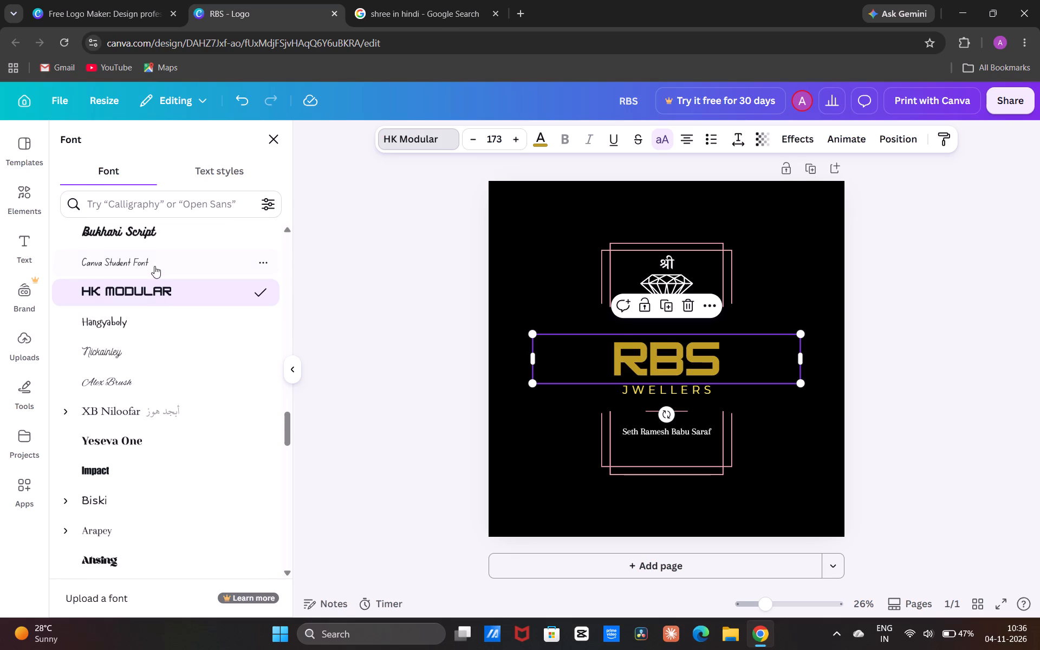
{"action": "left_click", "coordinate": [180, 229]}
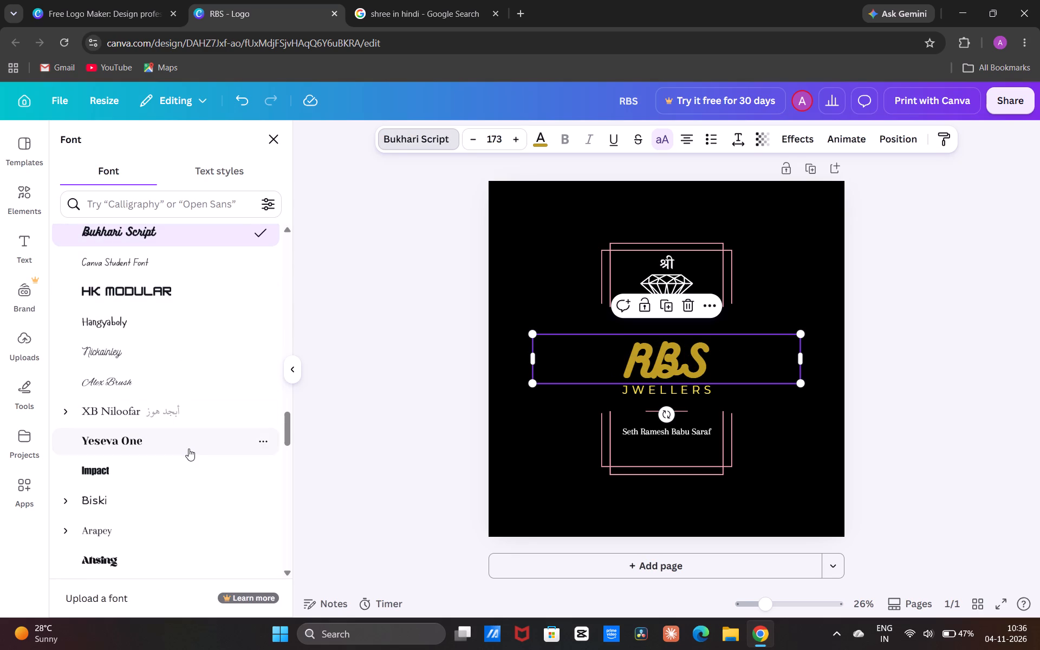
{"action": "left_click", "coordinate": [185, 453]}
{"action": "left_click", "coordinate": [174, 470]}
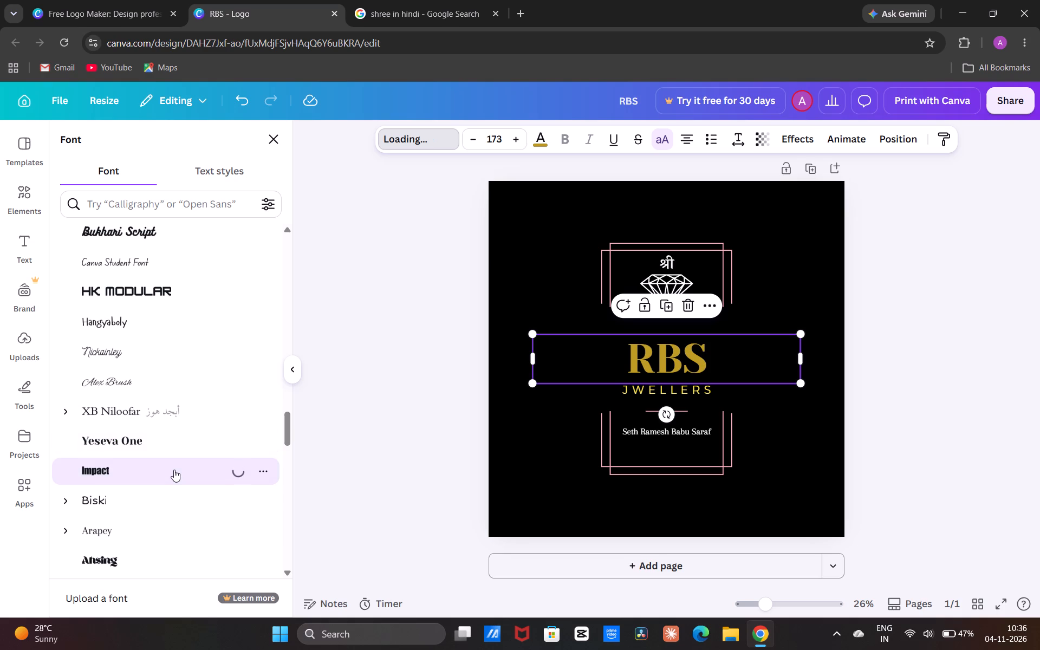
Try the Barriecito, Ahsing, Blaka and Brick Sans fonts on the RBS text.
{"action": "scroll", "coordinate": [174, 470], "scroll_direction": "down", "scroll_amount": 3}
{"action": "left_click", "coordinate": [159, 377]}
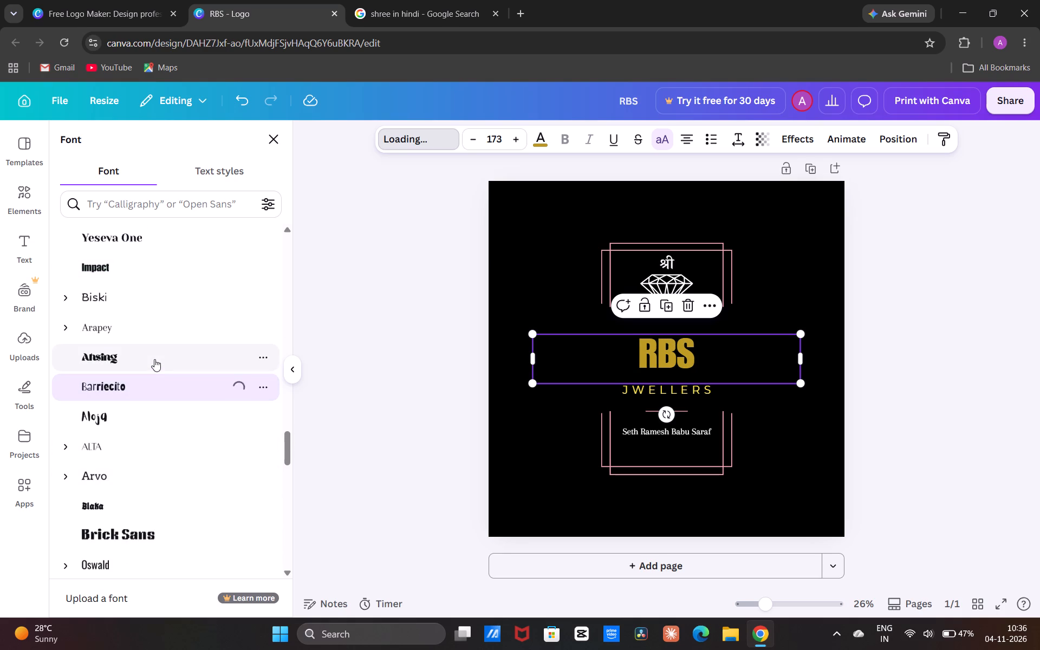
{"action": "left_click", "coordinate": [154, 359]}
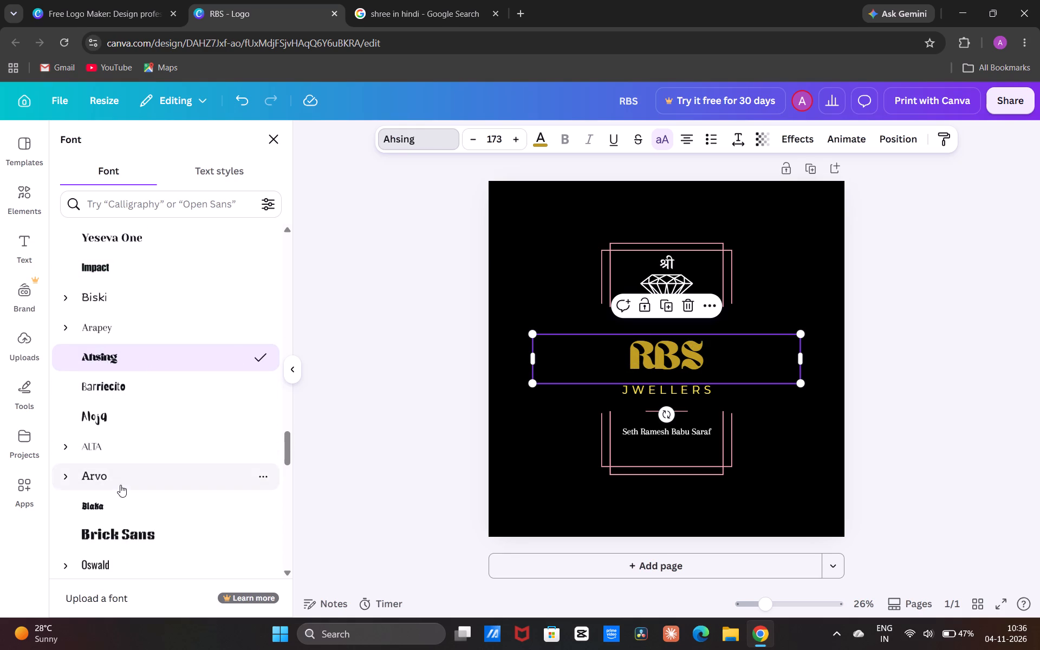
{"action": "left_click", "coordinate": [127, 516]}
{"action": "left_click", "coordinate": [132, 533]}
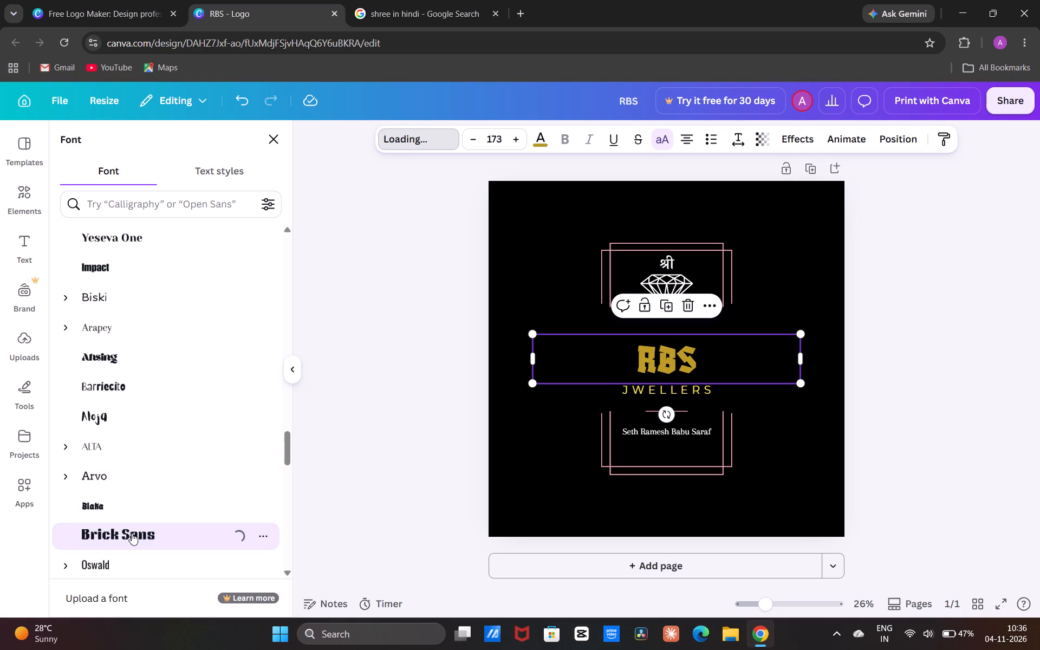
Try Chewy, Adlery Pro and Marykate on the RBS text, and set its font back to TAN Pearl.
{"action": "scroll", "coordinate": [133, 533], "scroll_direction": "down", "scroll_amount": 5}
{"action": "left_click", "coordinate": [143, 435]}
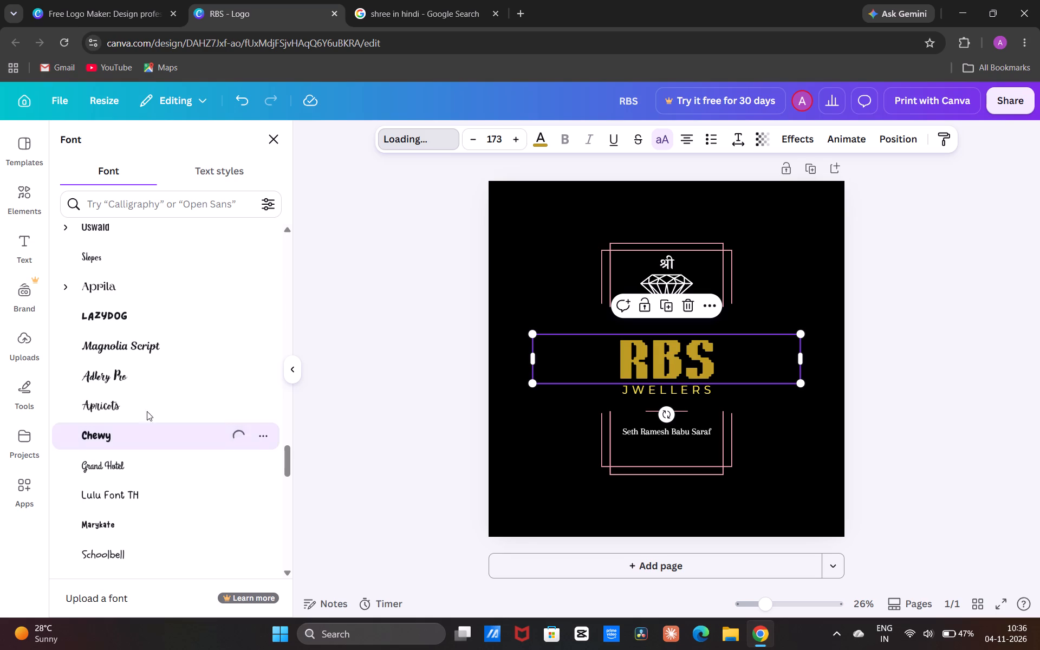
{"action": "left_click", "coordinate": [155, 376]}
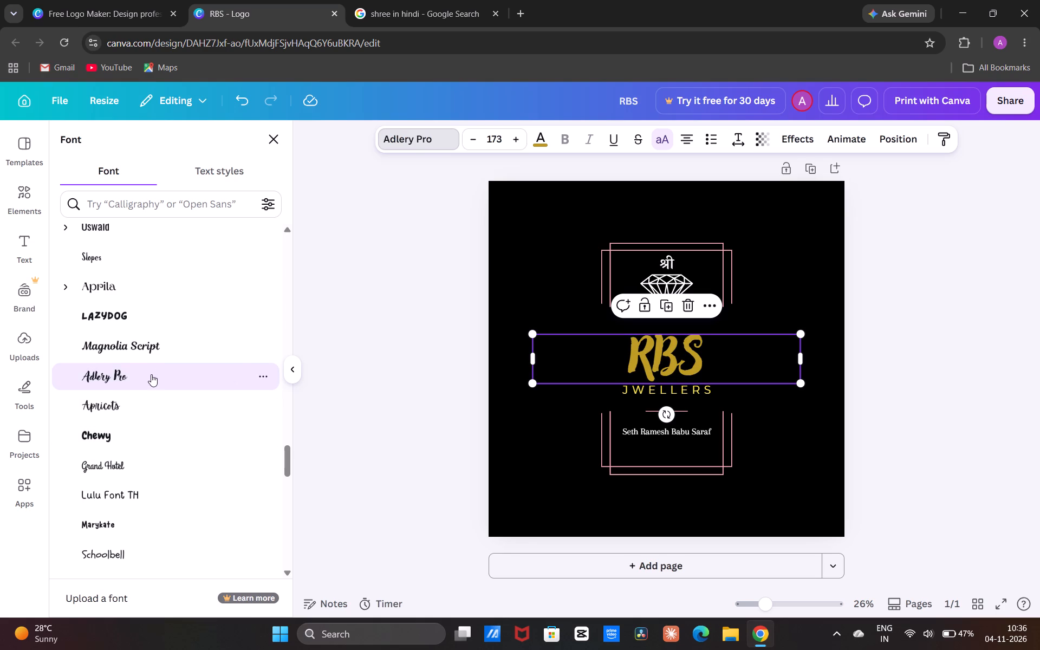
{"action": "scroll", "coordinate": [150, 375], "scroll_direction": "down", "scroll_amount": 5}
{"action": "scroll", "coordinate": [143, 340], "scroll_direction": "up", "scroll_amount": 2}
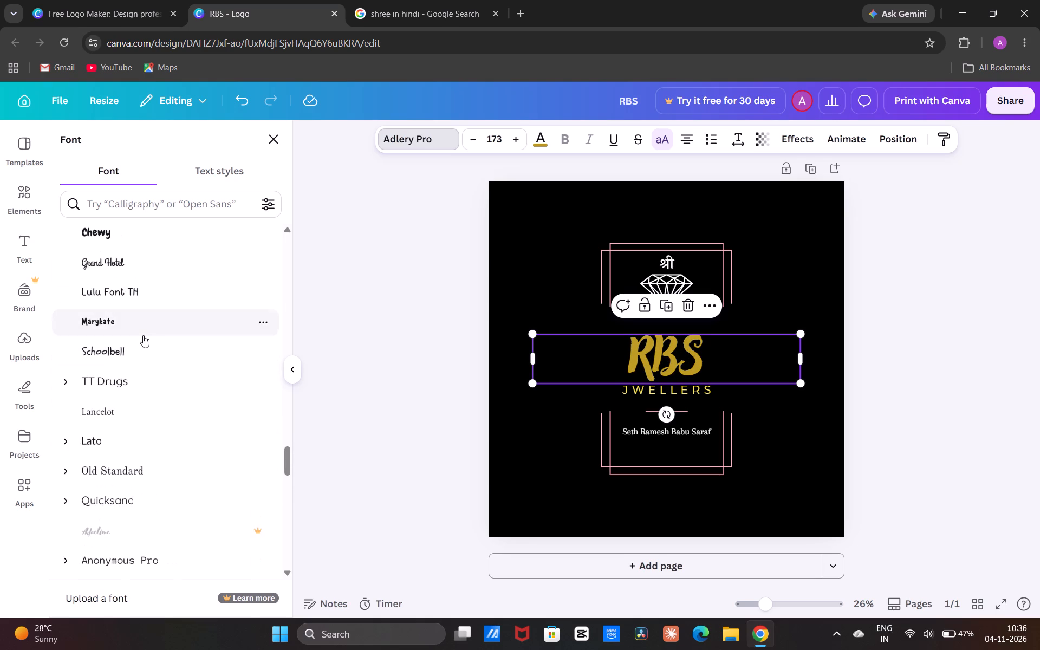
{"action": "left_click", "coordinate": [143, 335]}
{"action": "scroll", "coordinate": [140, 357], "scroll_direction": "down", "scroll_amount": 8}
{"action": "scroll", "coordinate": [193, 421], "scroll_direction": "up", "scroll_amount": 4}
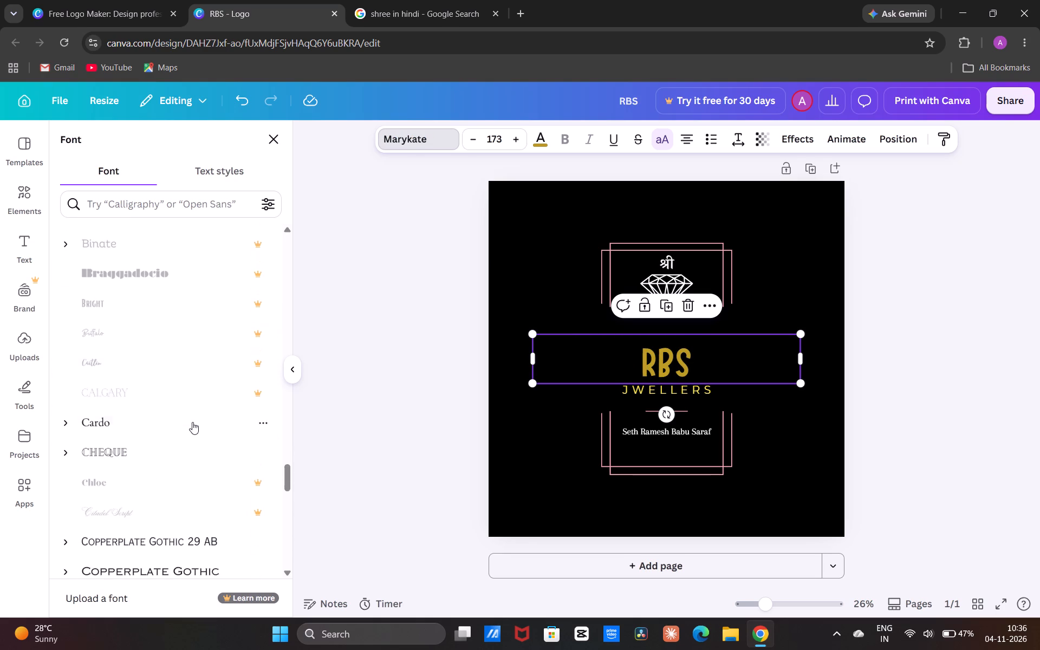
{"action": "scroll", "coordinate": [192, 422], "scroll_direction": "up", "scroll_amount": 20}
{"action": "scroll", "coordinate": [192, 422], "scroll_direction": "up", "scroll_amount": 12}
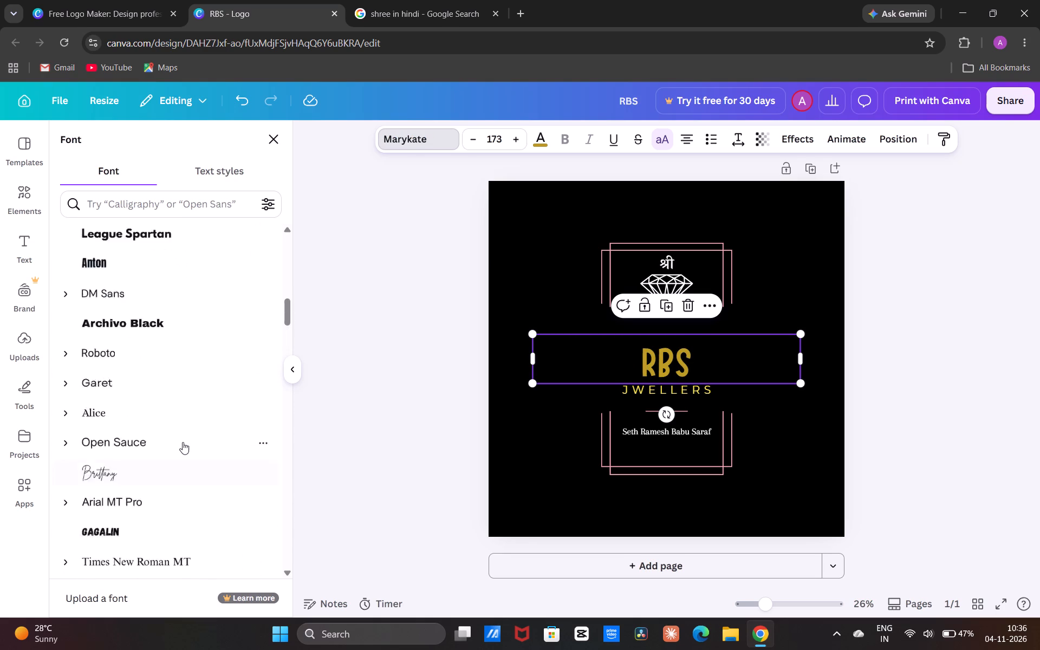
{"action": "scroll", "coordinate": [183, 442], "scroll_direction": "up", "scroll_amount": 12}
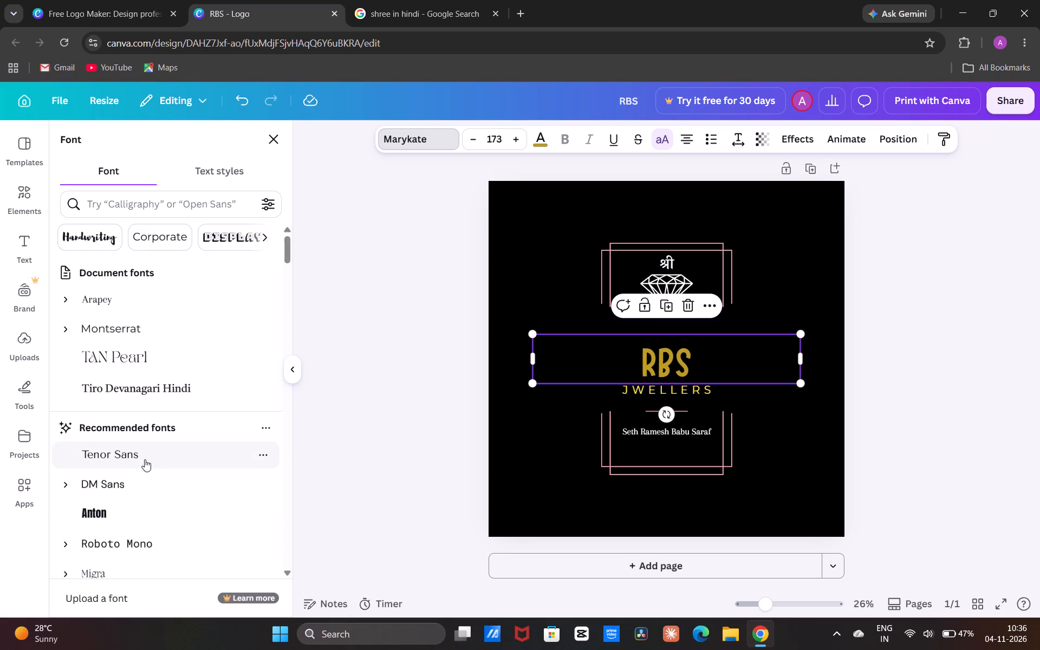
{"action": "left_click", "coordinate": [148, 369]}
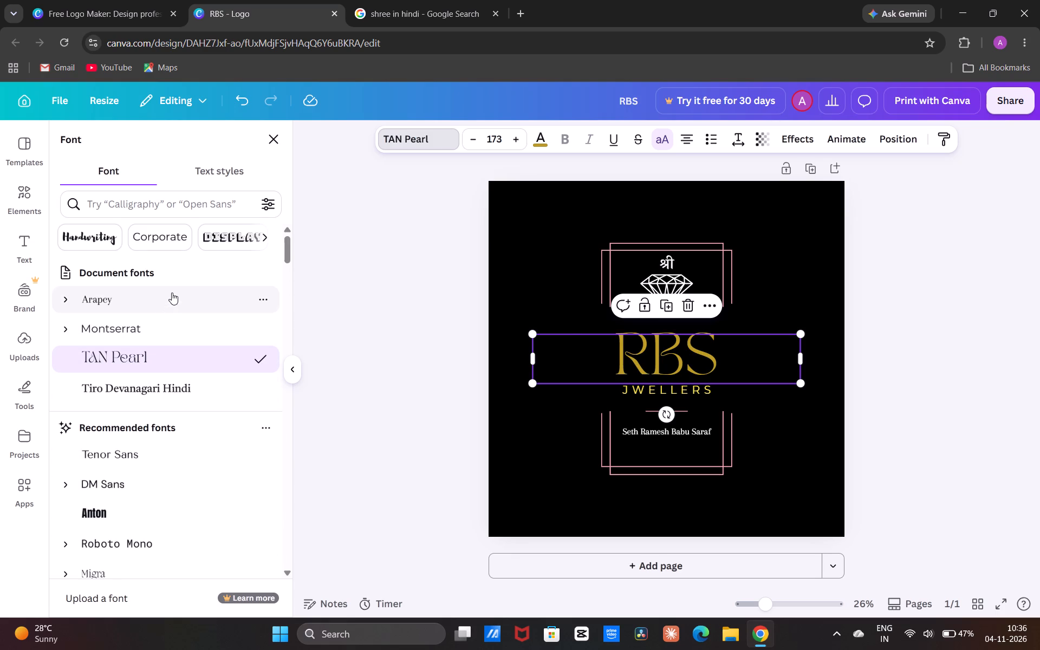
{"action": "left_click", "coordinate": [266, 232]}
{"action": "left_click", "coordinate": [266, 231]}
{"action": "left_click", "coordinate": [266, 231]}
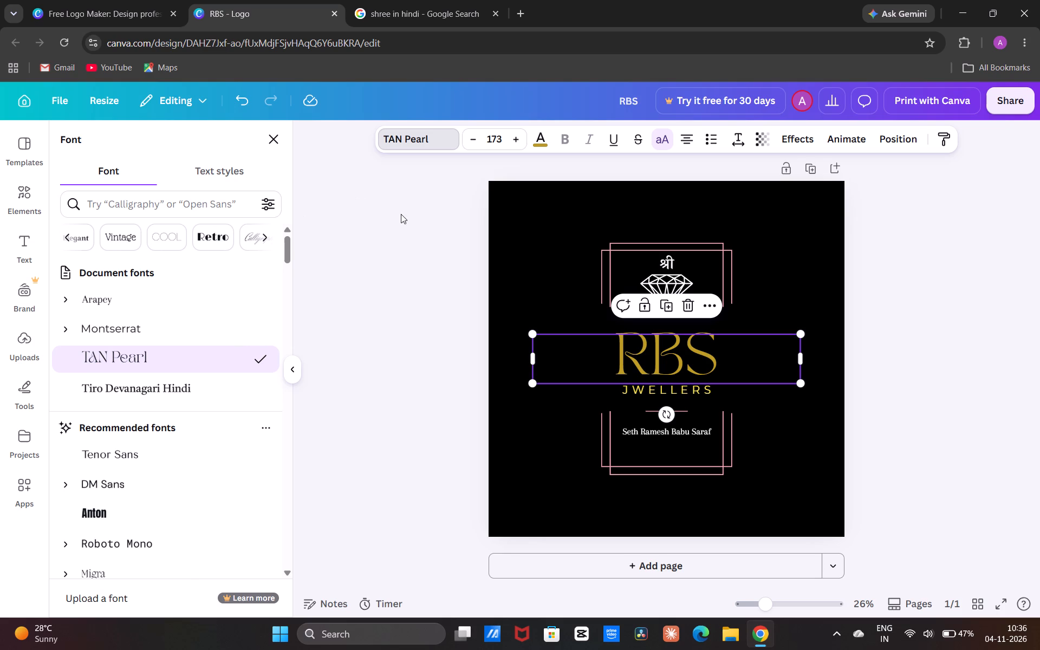
Enlarge the RBS text to font size 201.
{"action": "triple_click", "coordinate": [516, 136]}
{"action": "triple_click", "coordinate": [516, 136]}
{"action": "left_click", "coordinate": [516, 136]}
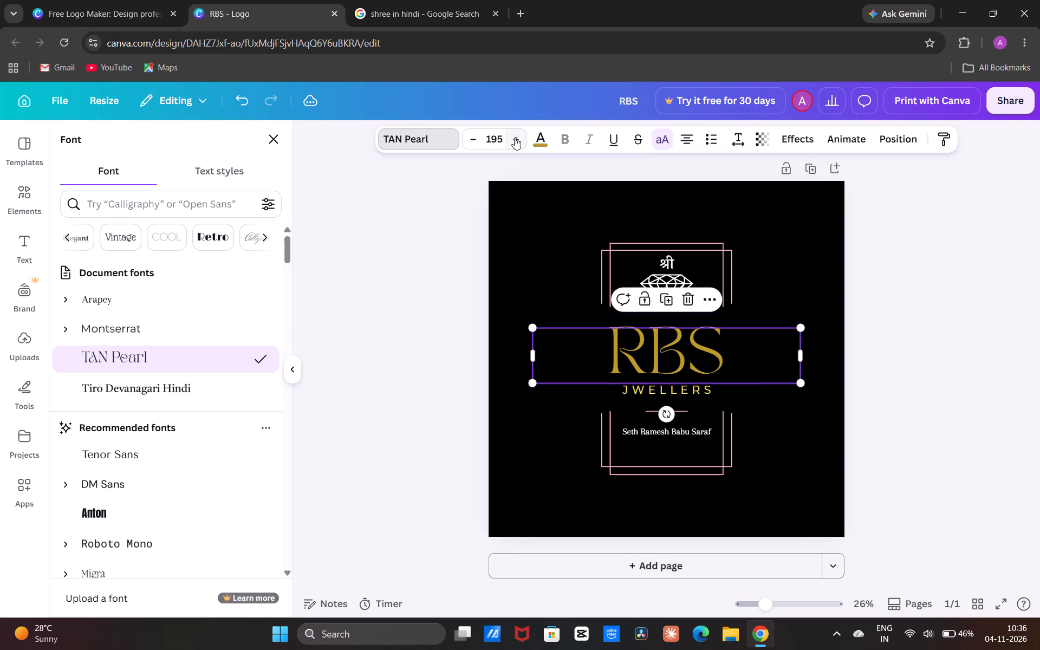
{"action": "left_click", "coordinate": [470, 138]}
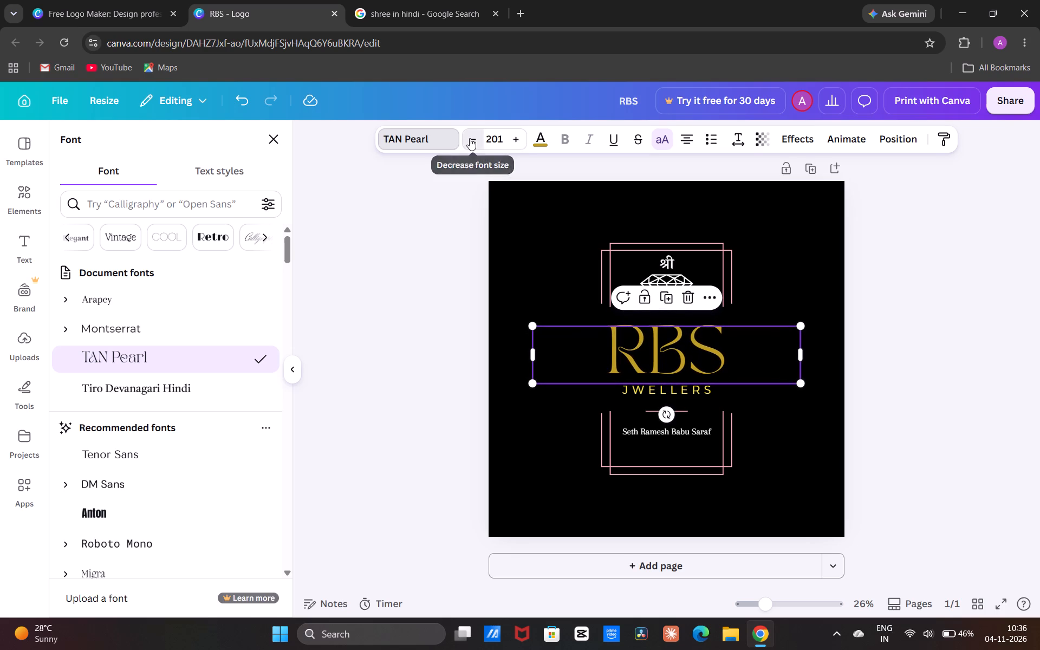
{"action": "left_click", "coordinate": [951, 349]}
{"action": "left_click", "coordinate": [950, 348]}
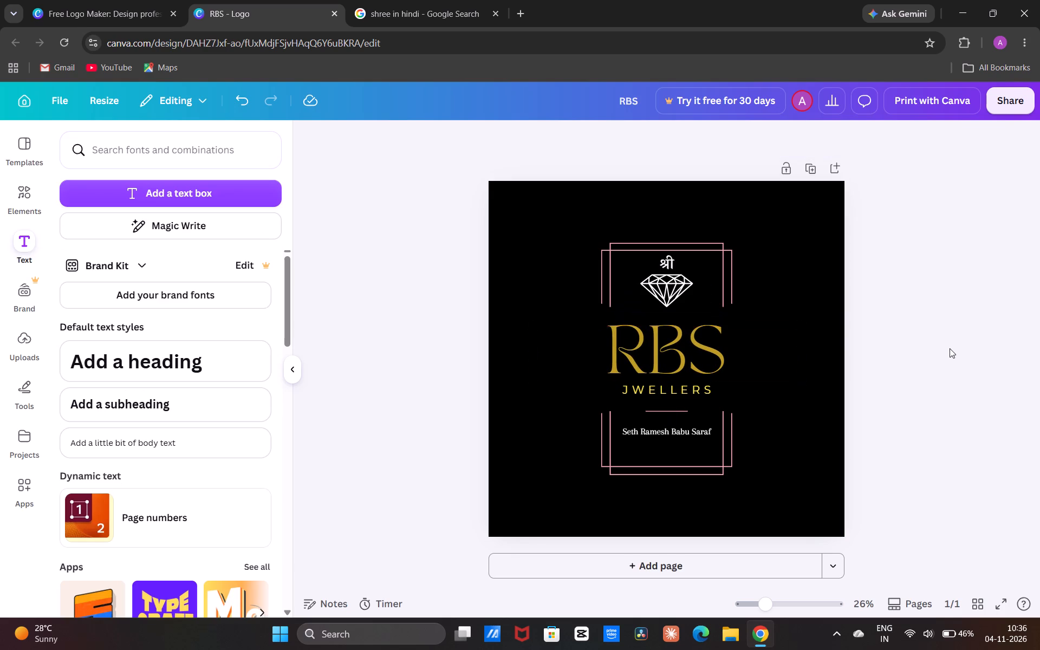
Move the JWELLERS text slightly up, centred just beneath the RBS lettering.
{"action": "left_click", "coordinate": [680, 385]}
{"action": "double_click", "coordinate": [670, 389]}
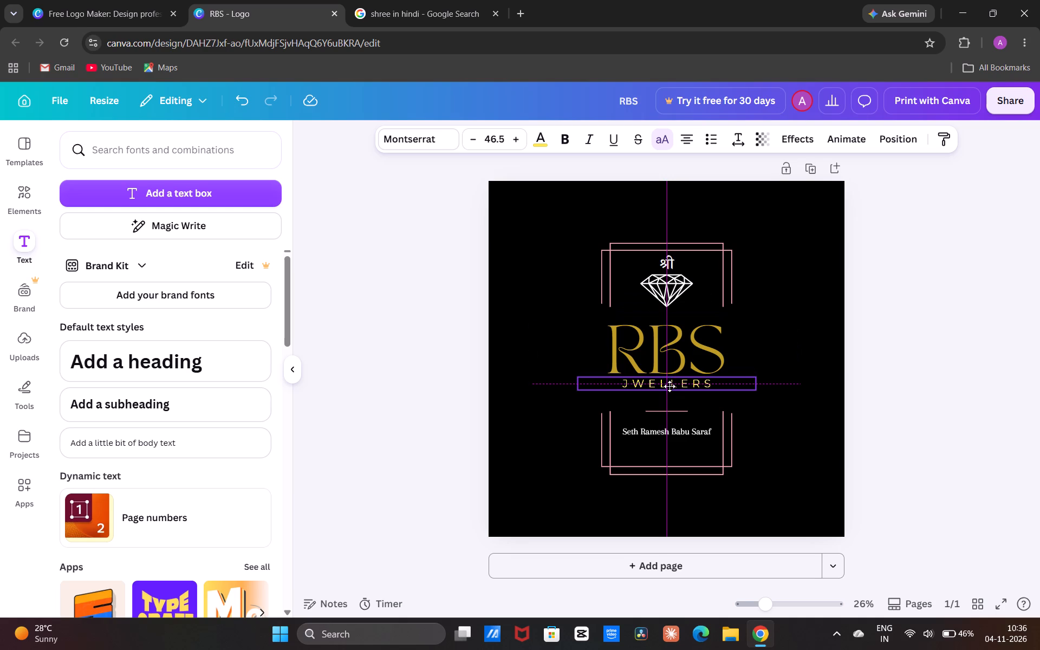
{"action": "left_click", "coordinate": [1000, 309]}
{"action": "left_click", "coordinate": [969, 316]}
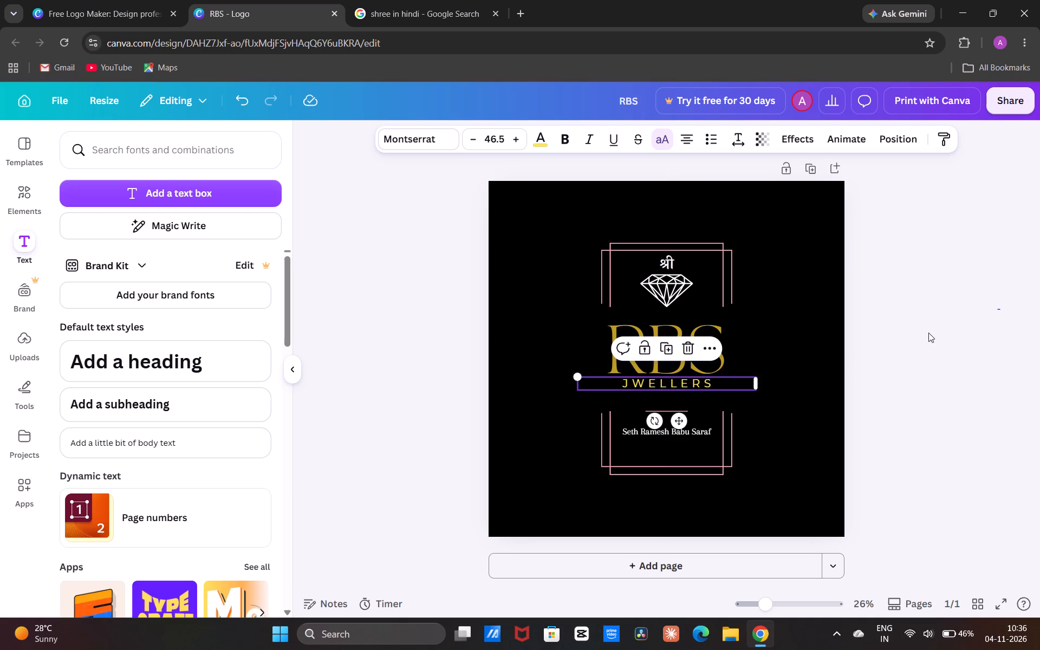
Recolour the श्री text with the dark gold from the Four-layered Cake palette, matching the RBS lettering.
{"action": "left_click", "coordinate": [671, 259]}
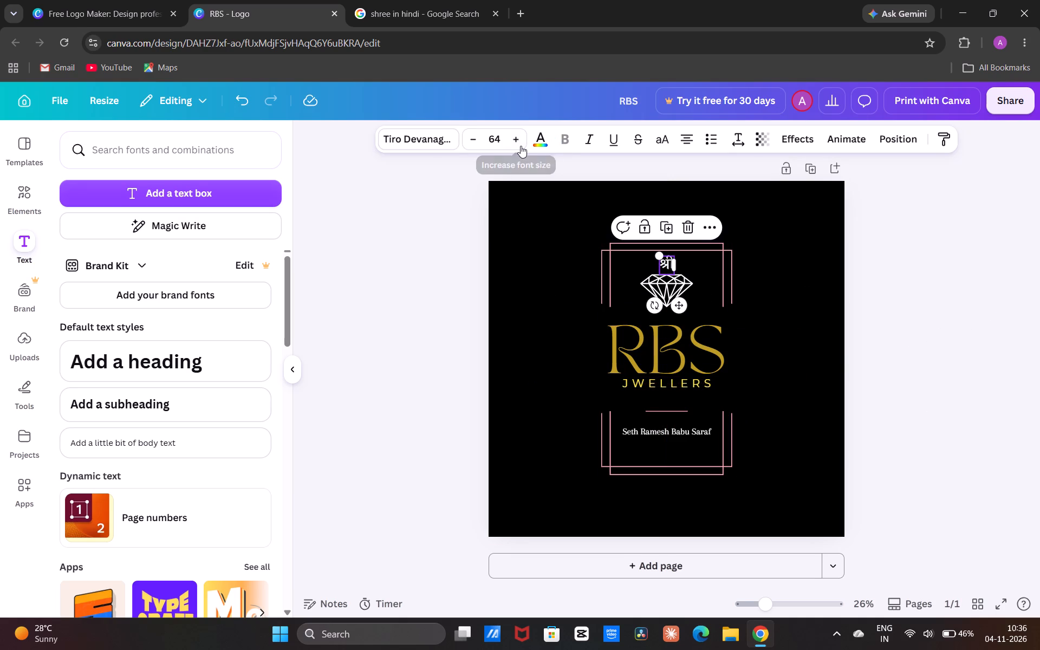
{"action": "left_click", "coordinate": [545, 146]}
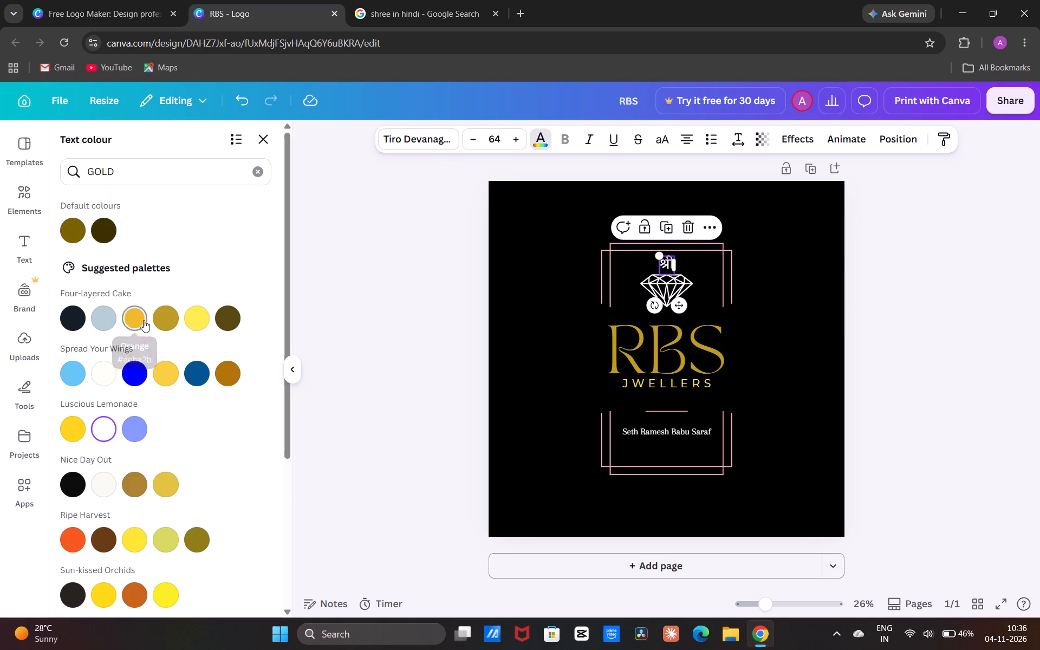
{"action": "left_click", "coordinate": [164, 320]}
{"action": "left_click", "coordinate": [276, 264]}
{"action": "left_click", "coordinate": [325, 261]}
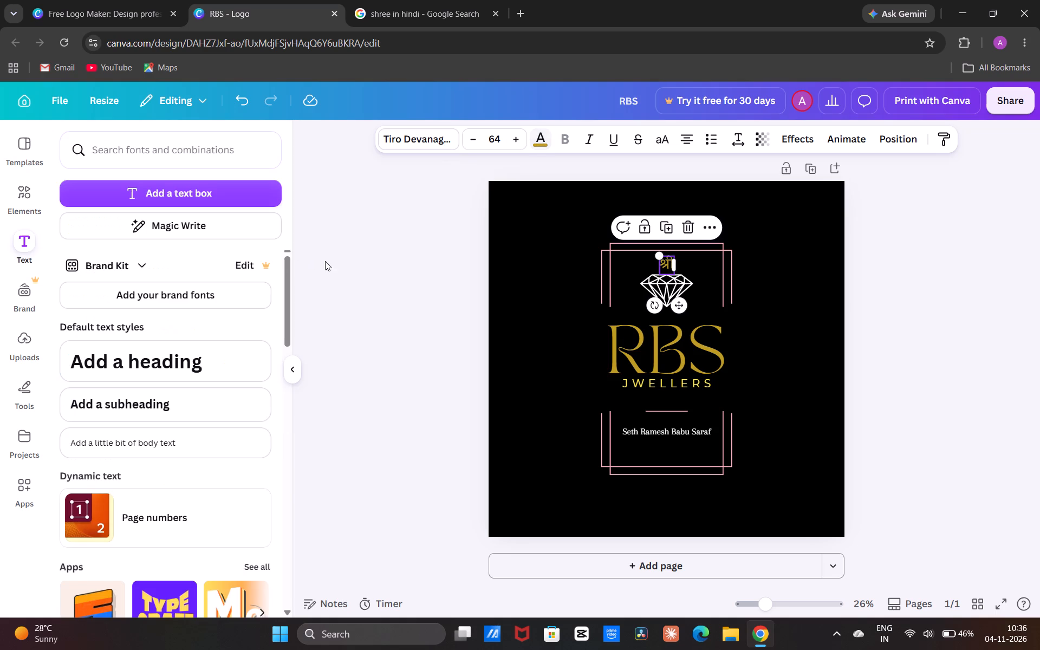
{"action": "left_click", "coordinate": [344, 265]}
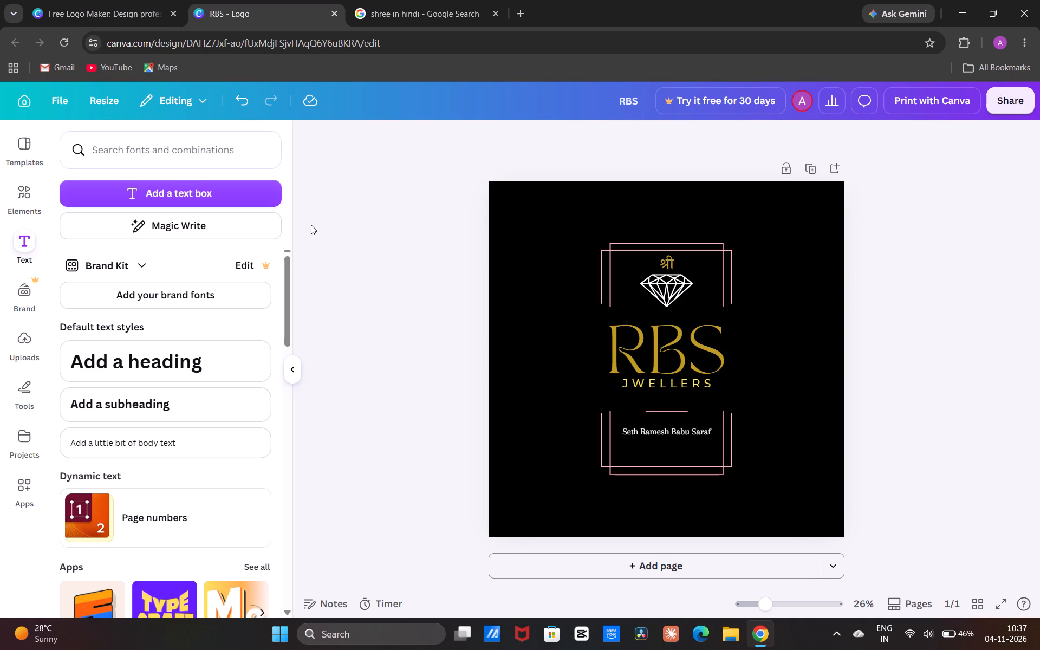
Search the elements for "stars" and add the gold four-pointed sparkle graphic with small side stars to the logo.
{"action": "left_click", "coordinate": [20, 207]}
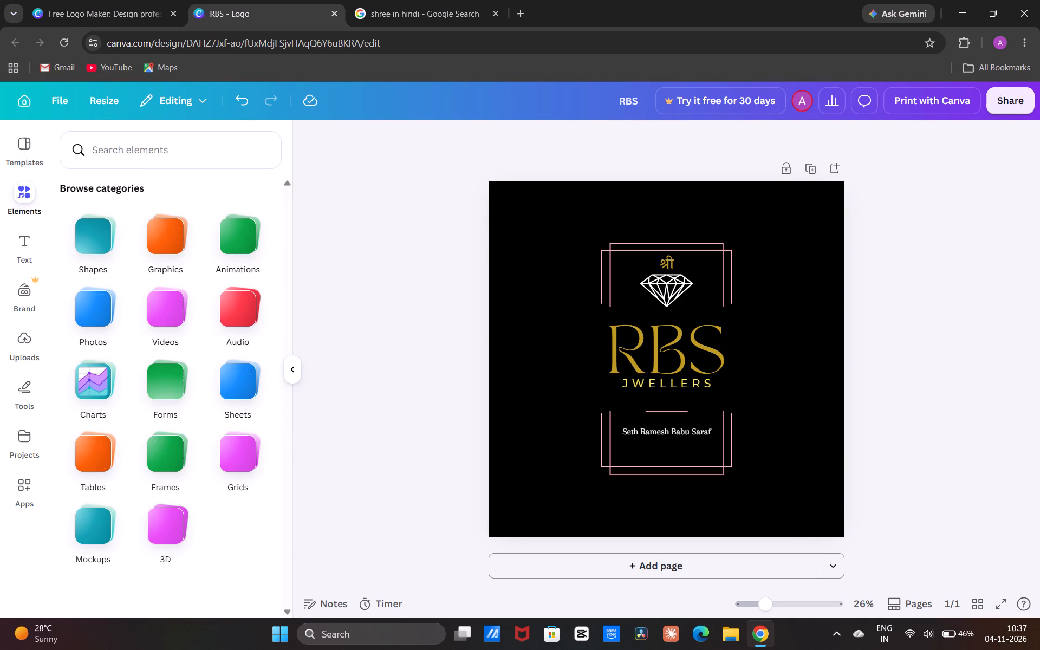
{"action": "left_click", "coordinate": [166, 153]}
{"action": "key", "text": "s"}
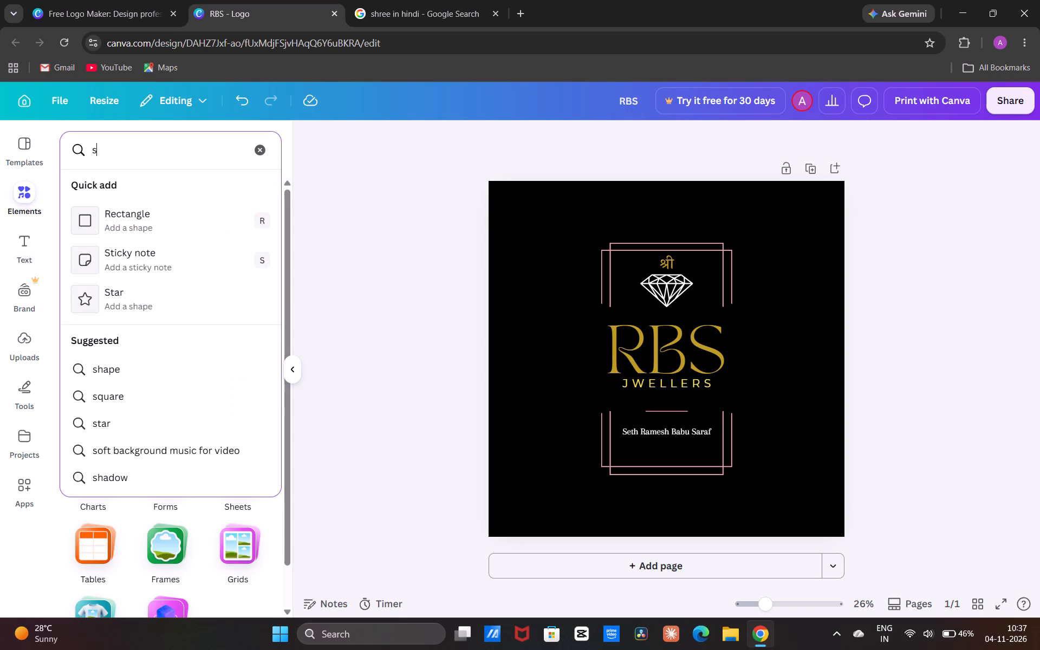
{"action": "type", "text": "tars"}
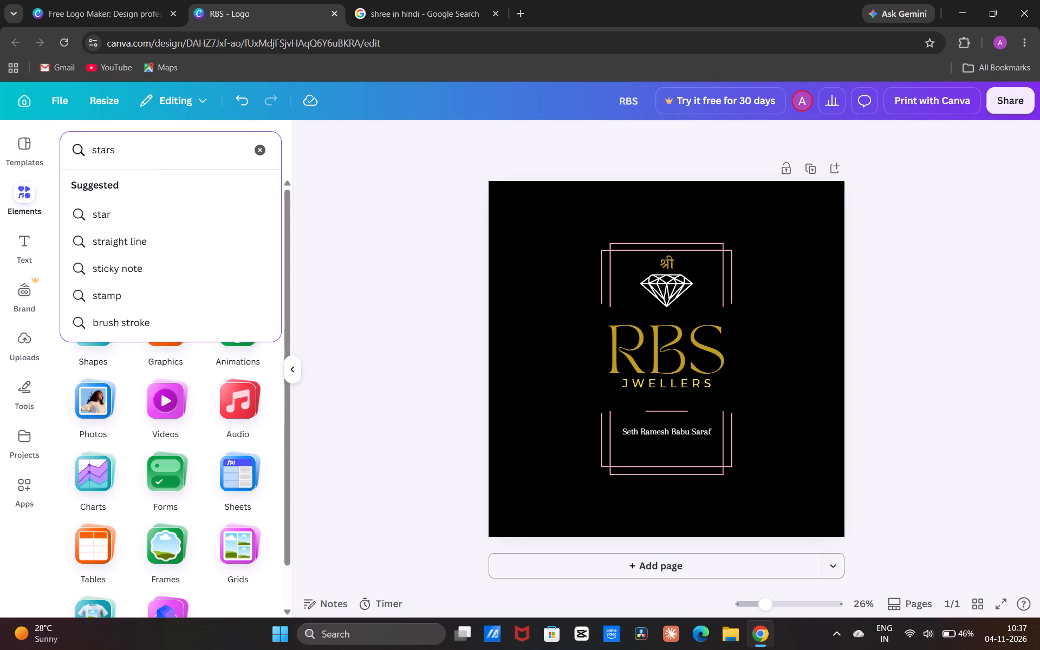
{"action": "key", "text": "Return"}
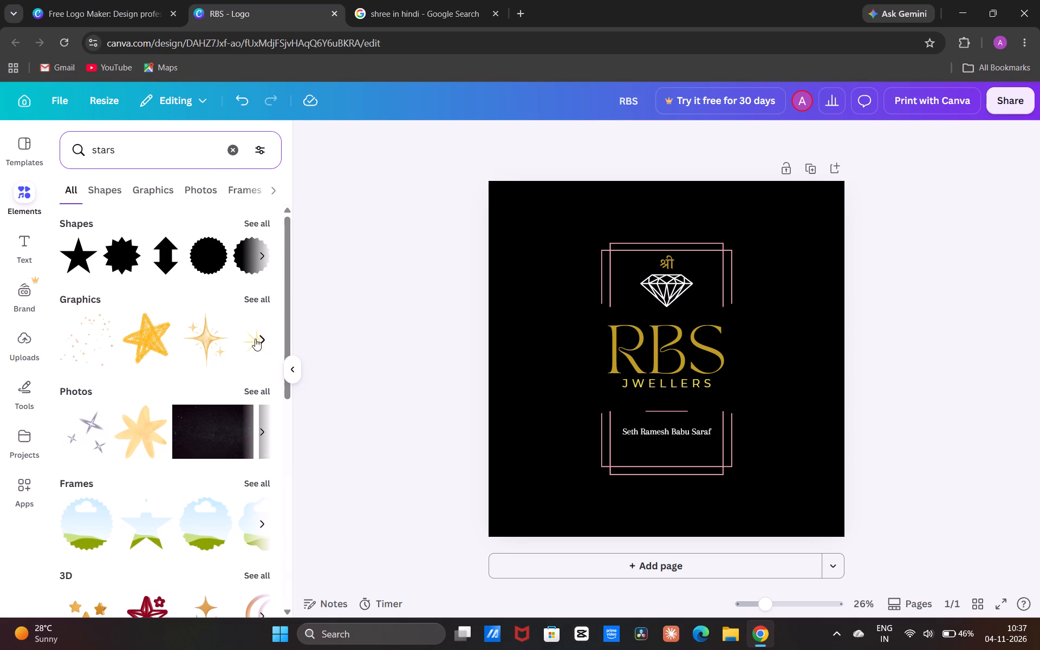
{"action": "left_click", "coordinate": [209, 336]}
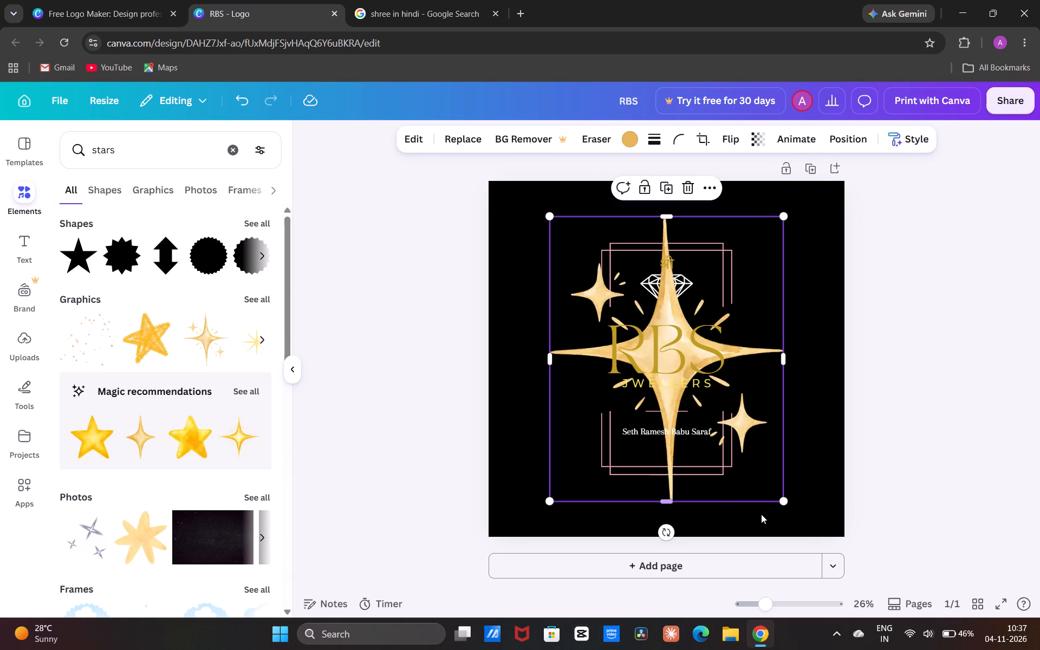
Shrink the gold sparkle to a tiny accent and place it just left of the pink divider line beneath JWELLERS.
{"action": "left_click_drag", "start_coordinate": [766, 487], "coordinate": [577, 478]}
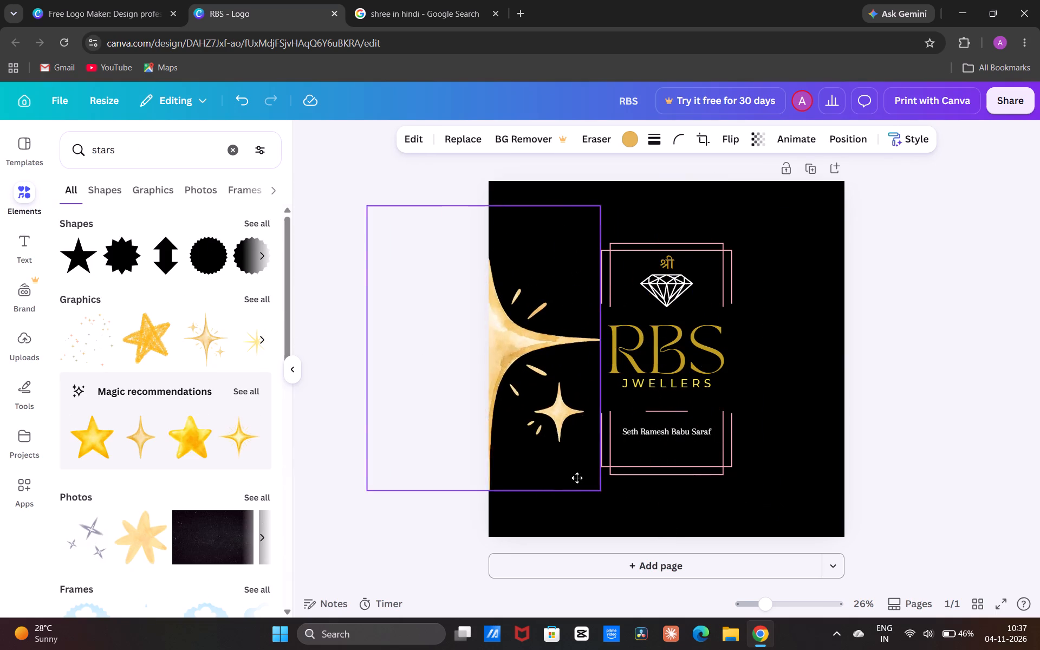
{"action": "left_click_drag", "start_coordinate": [577, 478], "coordinate": [609, 492]}
{"action": "left_click_drag", "start_coordinate": [629, 504], "coordinate": [495, 272]}
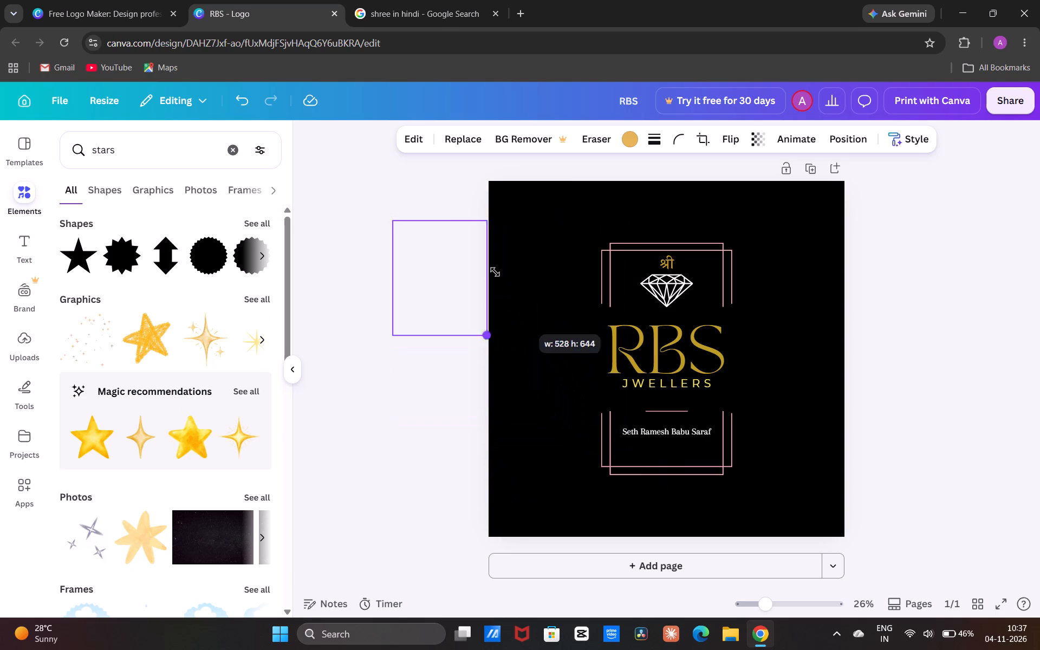
{"action": "left_click_drag", "start_coordinate": [495, 272], "coordinate": [482, 250]}
{"action": "left_click_drag", "start_coordinate": [417, 250], "coordinate": [530, 393]}
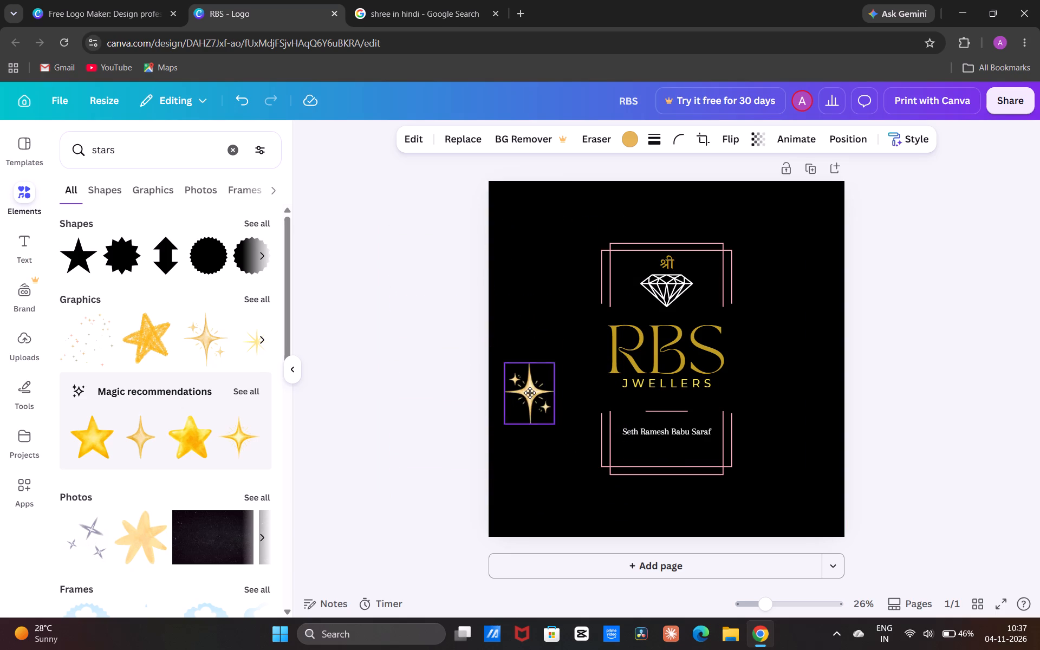
{"action": "left_click_drag", "start_coordinate": [530, 393], "coordinate": [531, 393]}
{"action": "left_click_drag", "start_coordinate": [554, 423], "coordinate": [509, 367]}
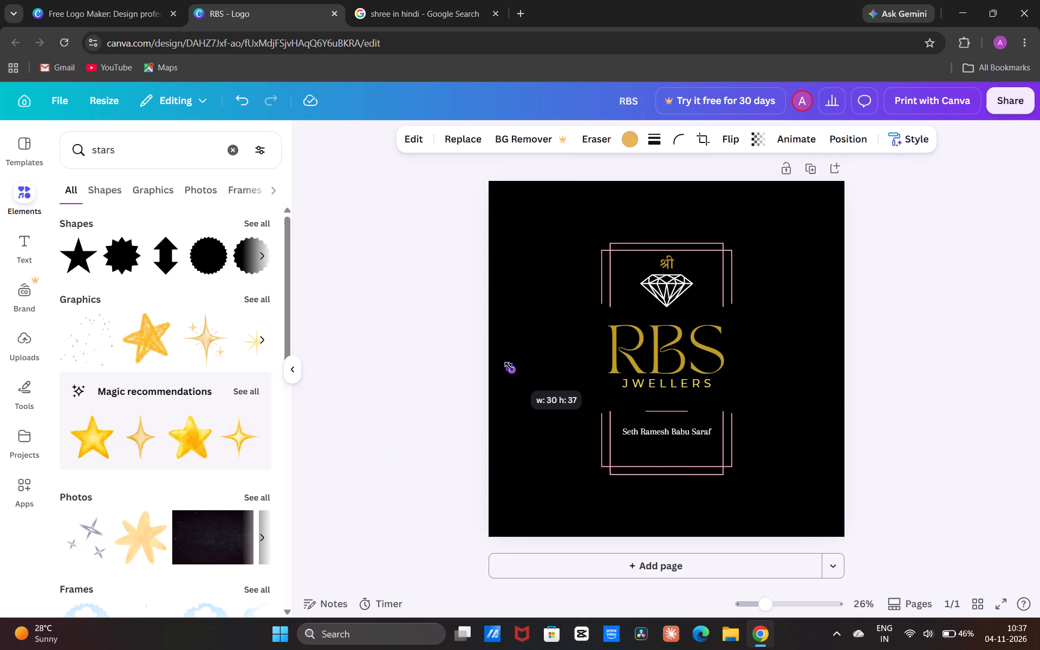
{"action": "left_click_drag", "start_coordinate": [509, 367], "coordinate": [514, 381]}
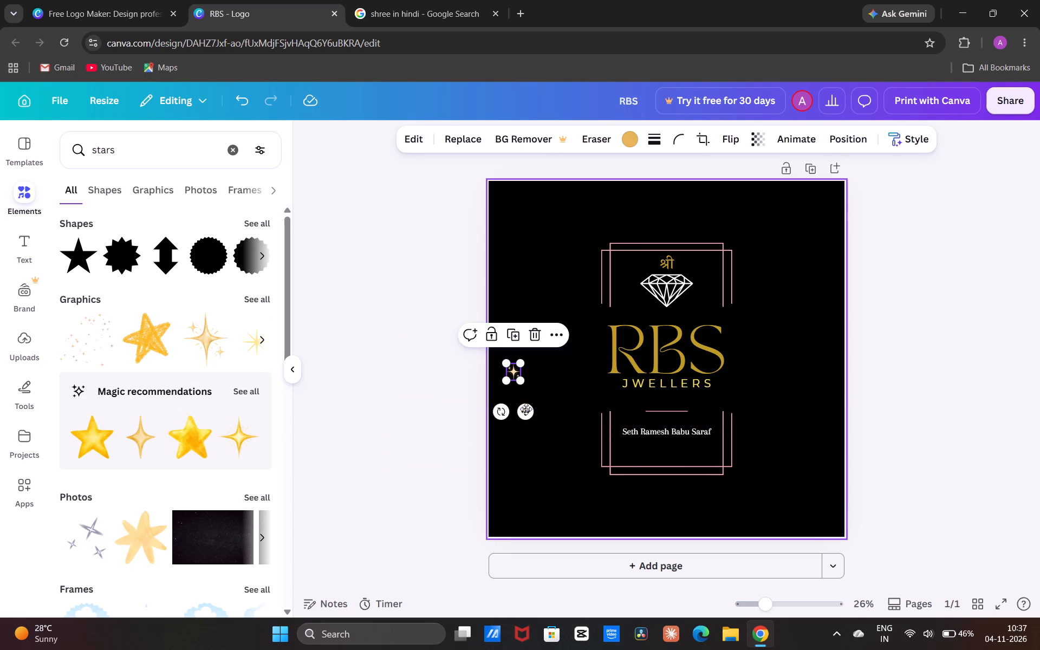
{"action": "left_click_drag", "start_coordinate": [528, 412], "coordinate": [643, 450]}
{"action": "left_click", "coordinate": [883, 382]}
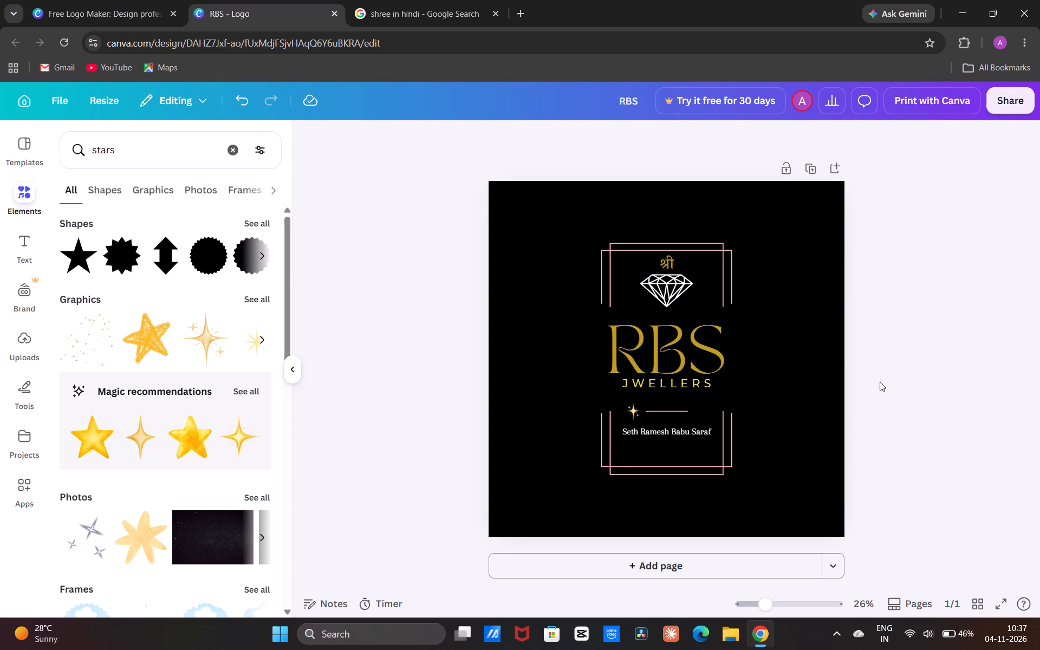
Duplicate the small sparkle and place the copy just right of the pink divider line, level with the first one.
{"action": "left_click", "coordinate": [630, 407]}
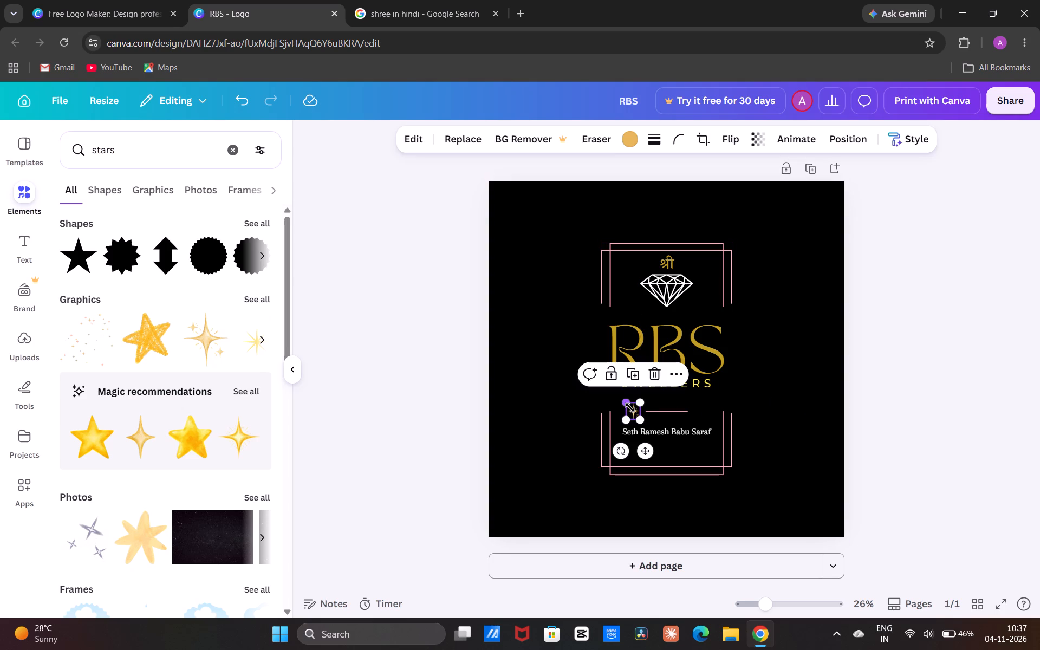
{"action": "key", "text": "ctrl+c"}
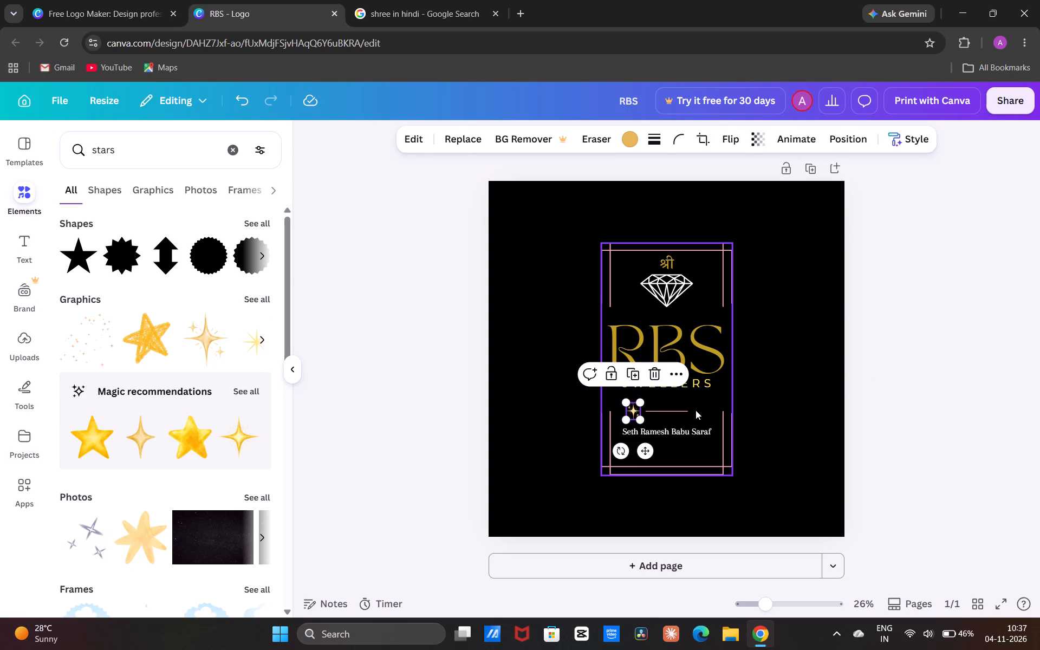
{"action": "left_click", "coordinate": [695, 410]}
{"action": "key", "text": "ctrl+v"}
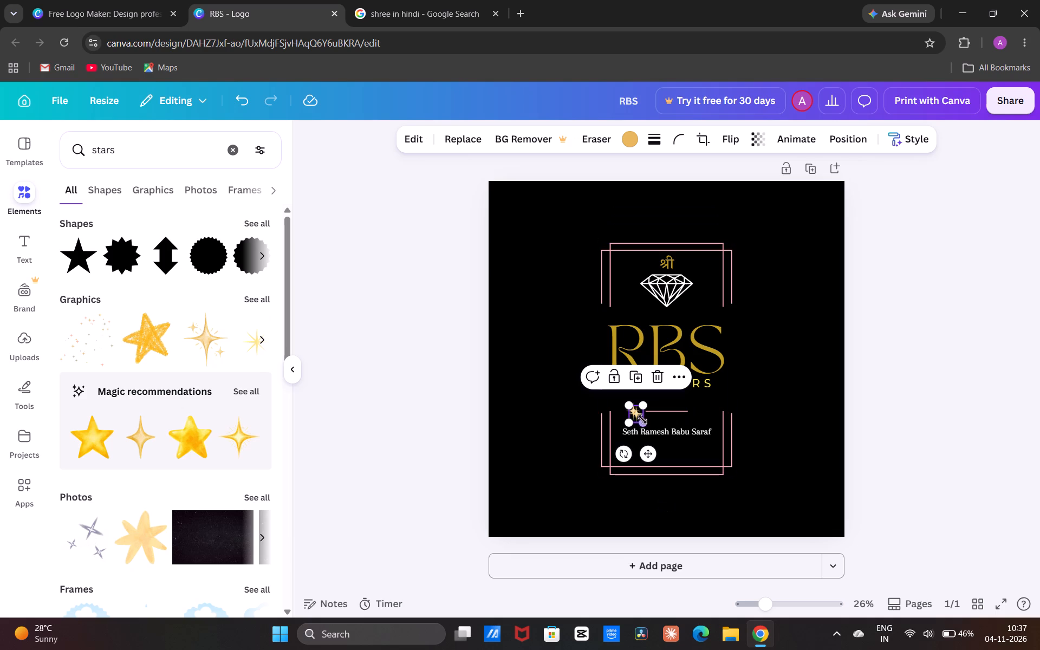
{"action": "left_click_drag", "start_coordinate": [652, 451], "coordinate": [711, 451]}
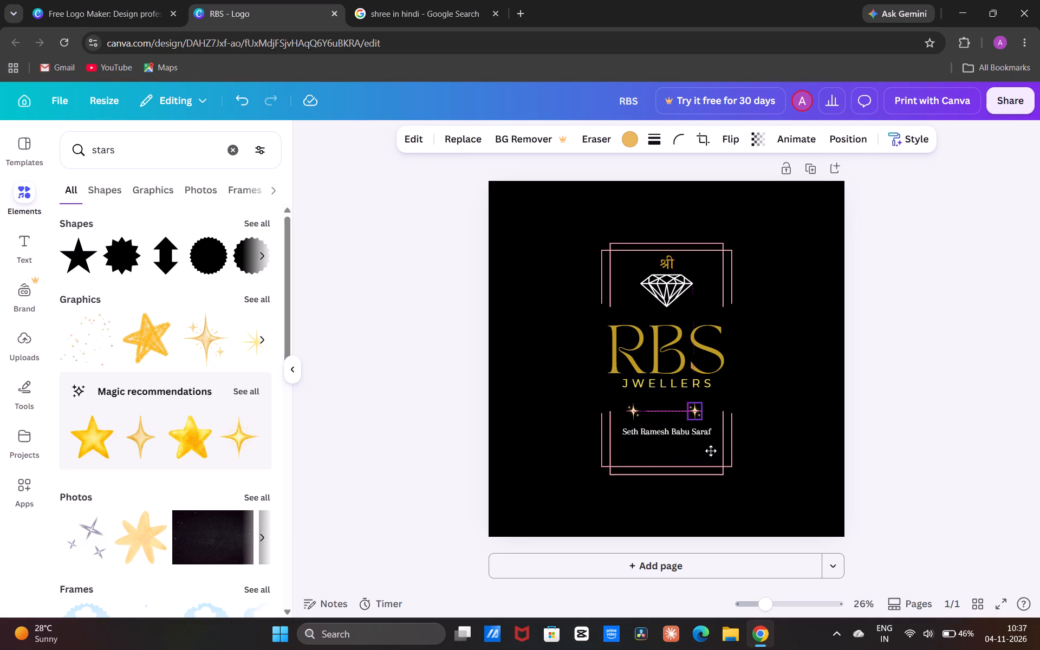
{"action": "left_click_drag", "start_coordinate": [711, 451], "coordinate": [716, 451]}
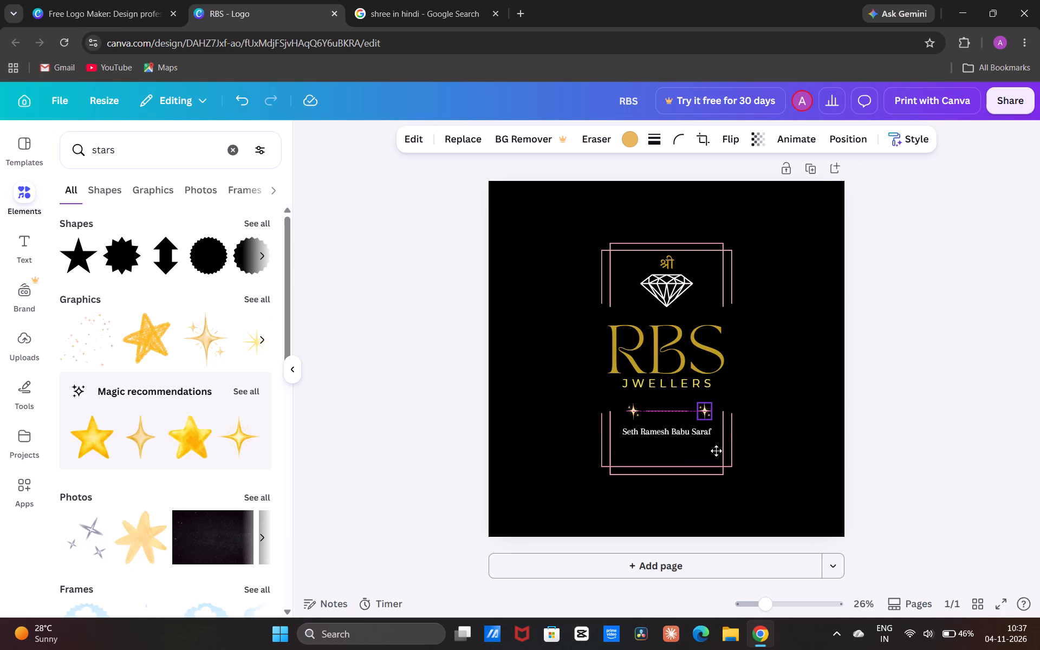
{"action": "left_click_drag", "start_coordinate": [716, 451], "coordinate": [719, 451]}
{"action": "left_click", "coordinate": [873, 403]}
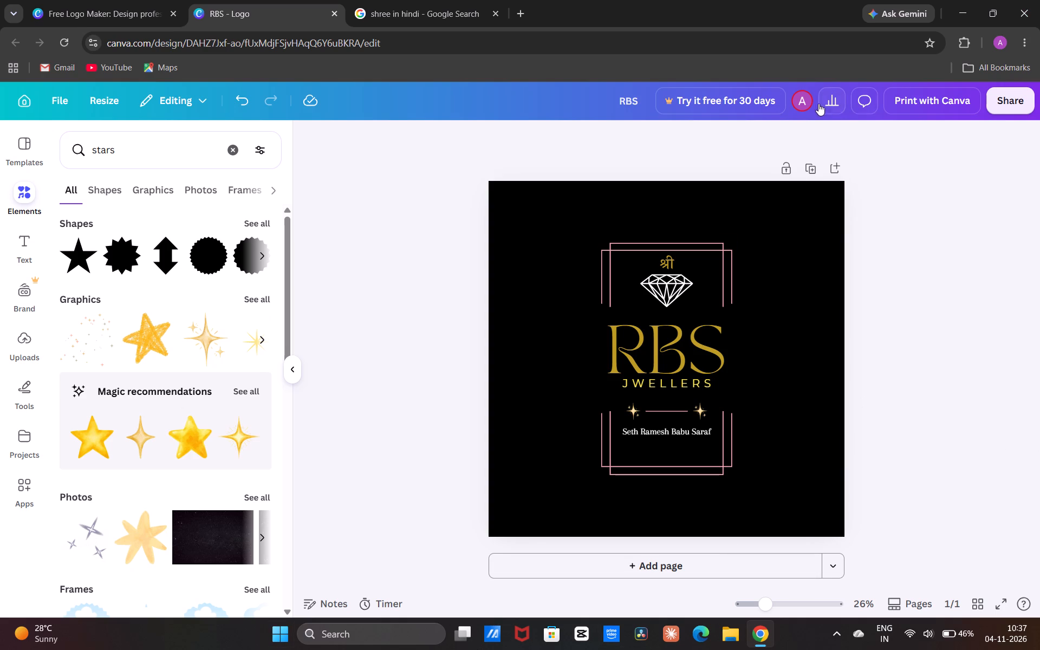
Lock the logo page.
{"action": "left_click", "coordinate": [791, 168]}
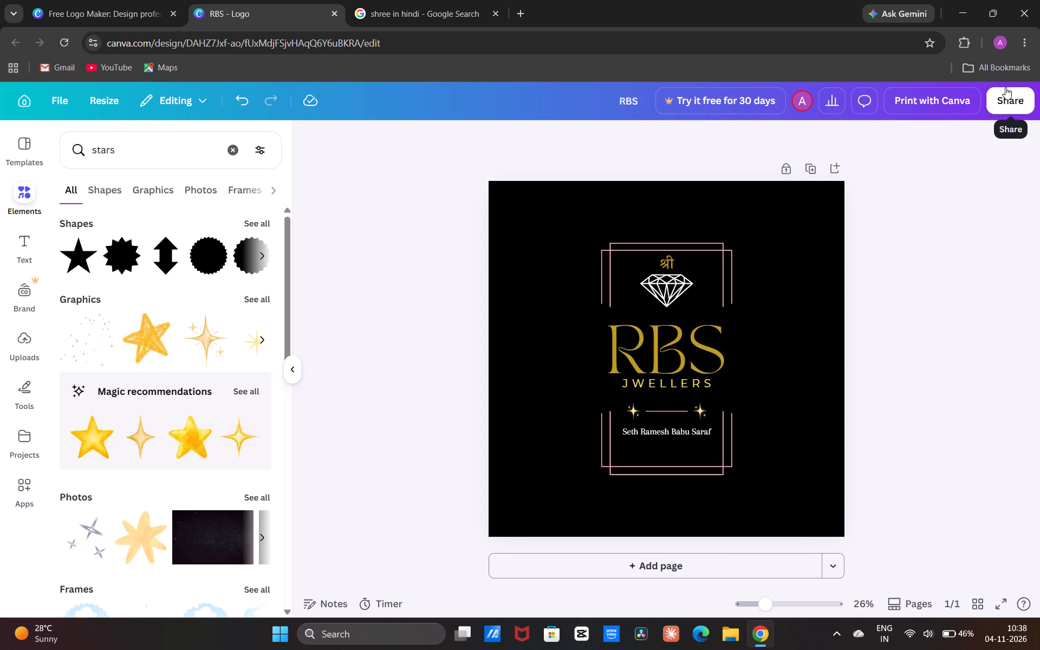
Download the logo as a PNG, saving it as RBS.png in the Downloads folder through Free Download Manager.
{"action": "left_click", "coordinate": [1005, 88]}
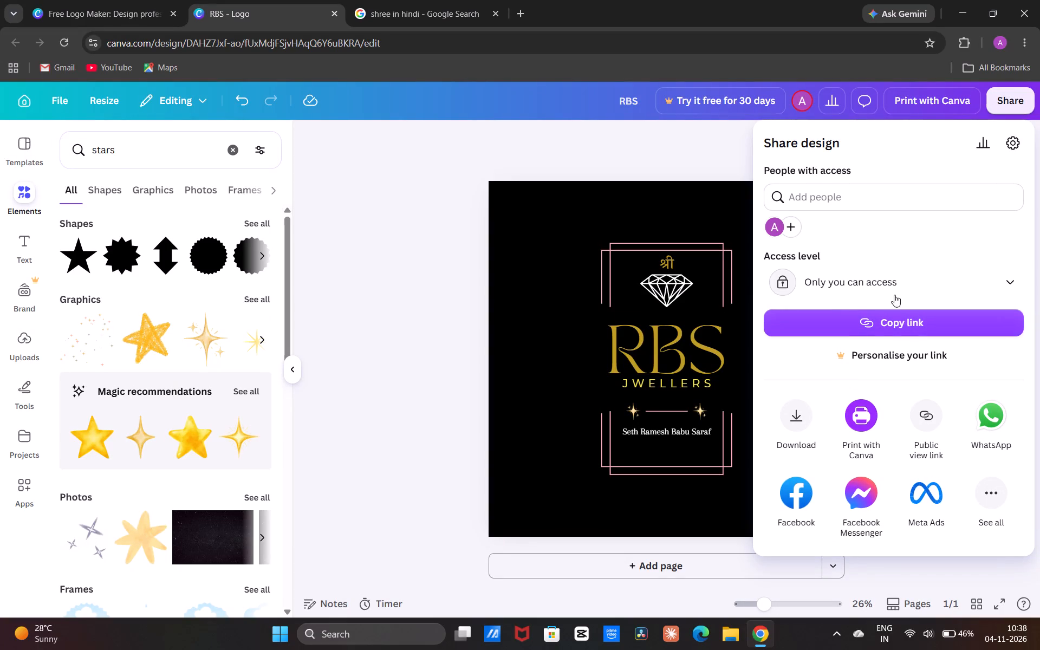
{"action": "left_click", "coordinate": [788, 418]}
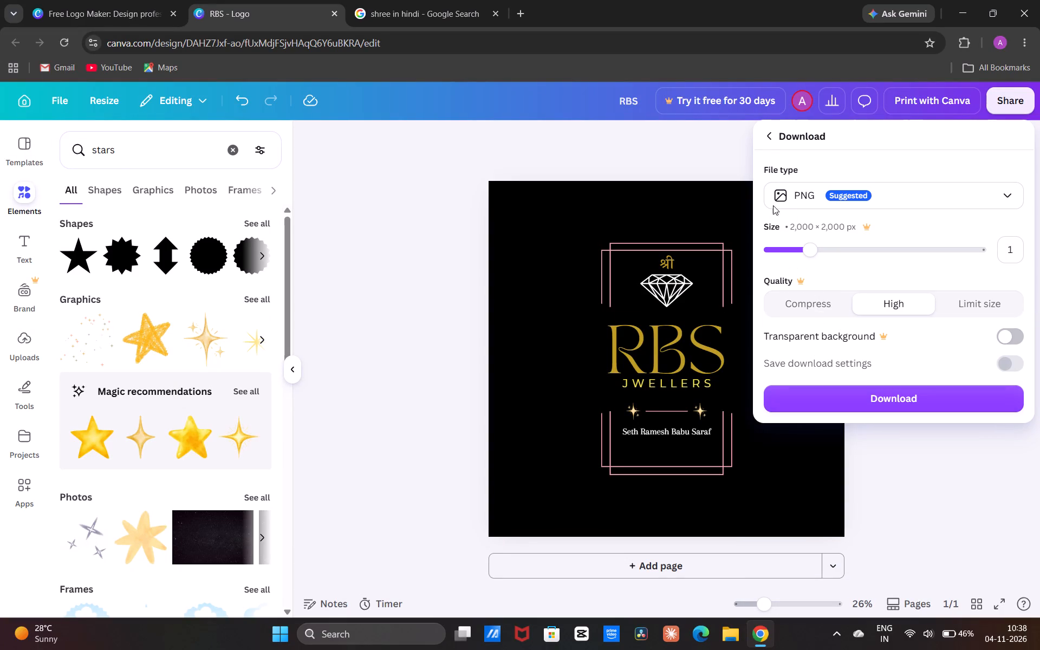
{"action": "left_click", "coordinate": [901, 205]}
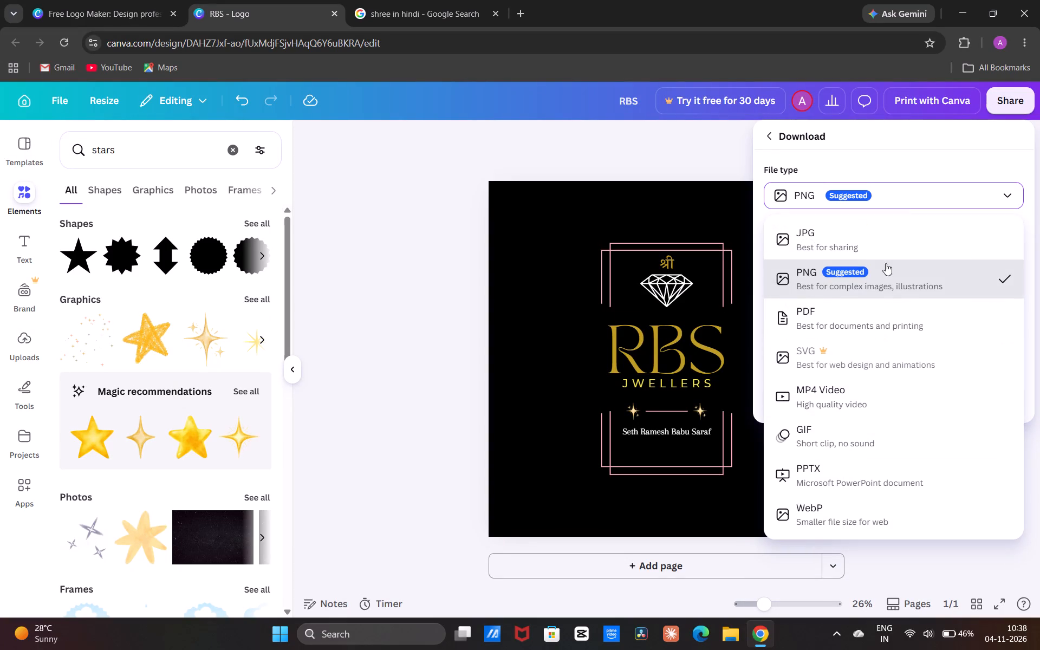
{"action": "left_click", "coordinate": [954, 191]}
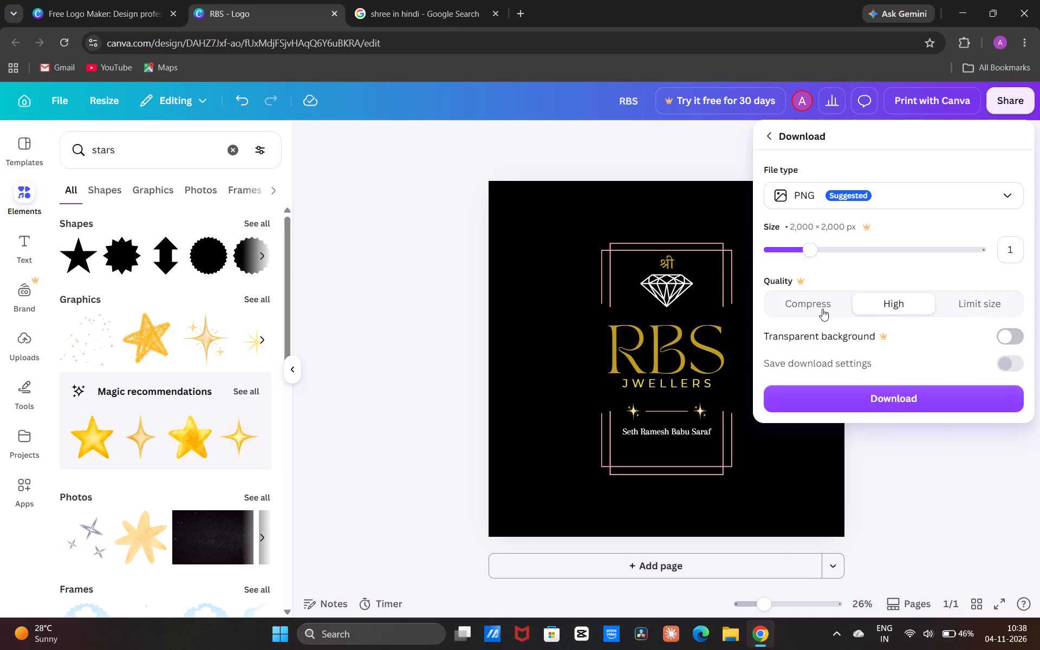
{"action": "left_click", "coordinate": [831, 406]}
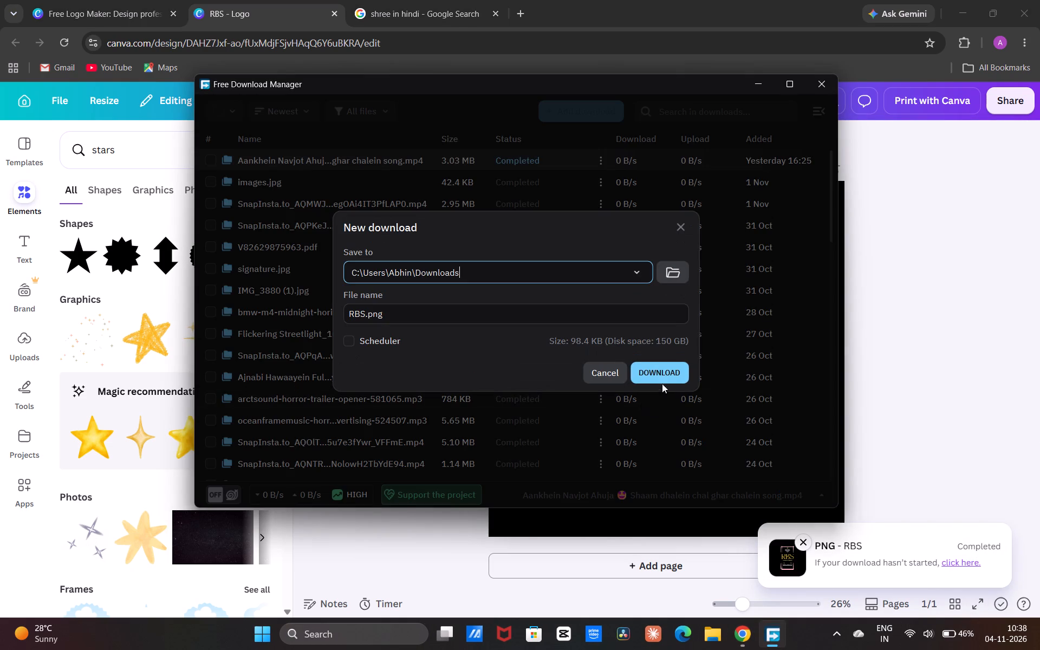
{"action": "left_click", "coordinate": [655, 363]}
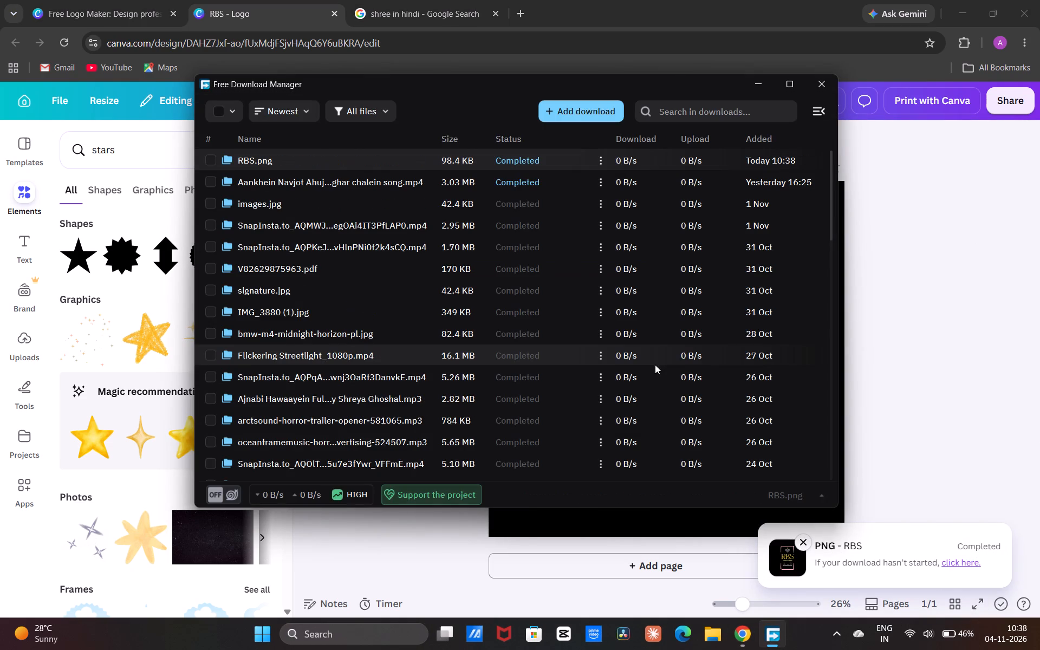
{"action": "left_click", "coordinate": [761, 89]}
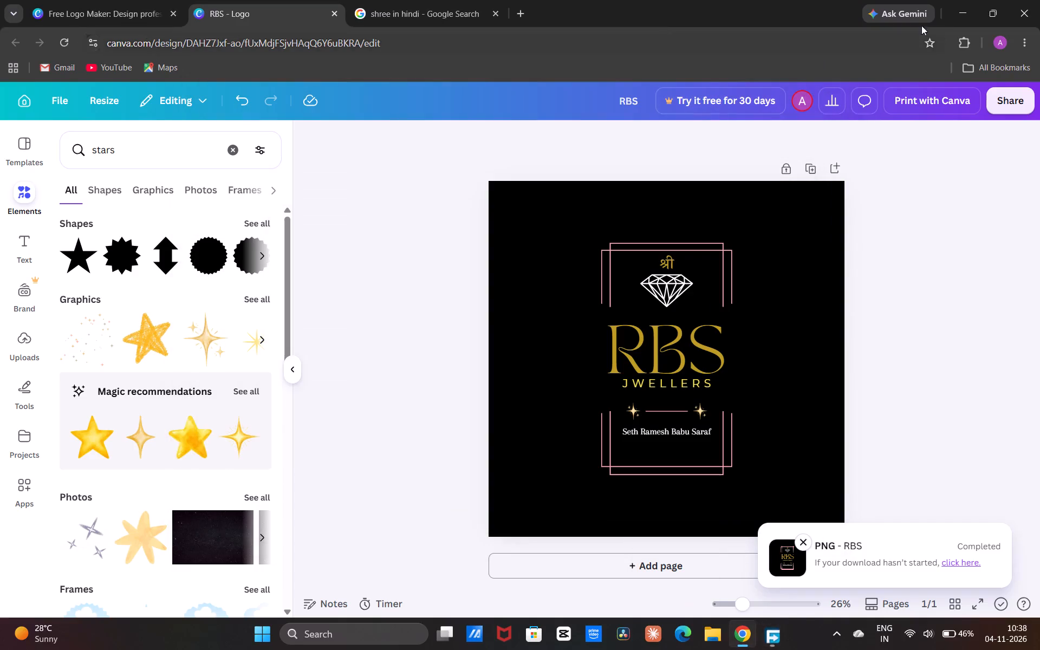
Switch to the NVIDIA app and look through its Drivers page release notes and its Home page.
{"action": "left_click", "coordinate": [966, 12]}
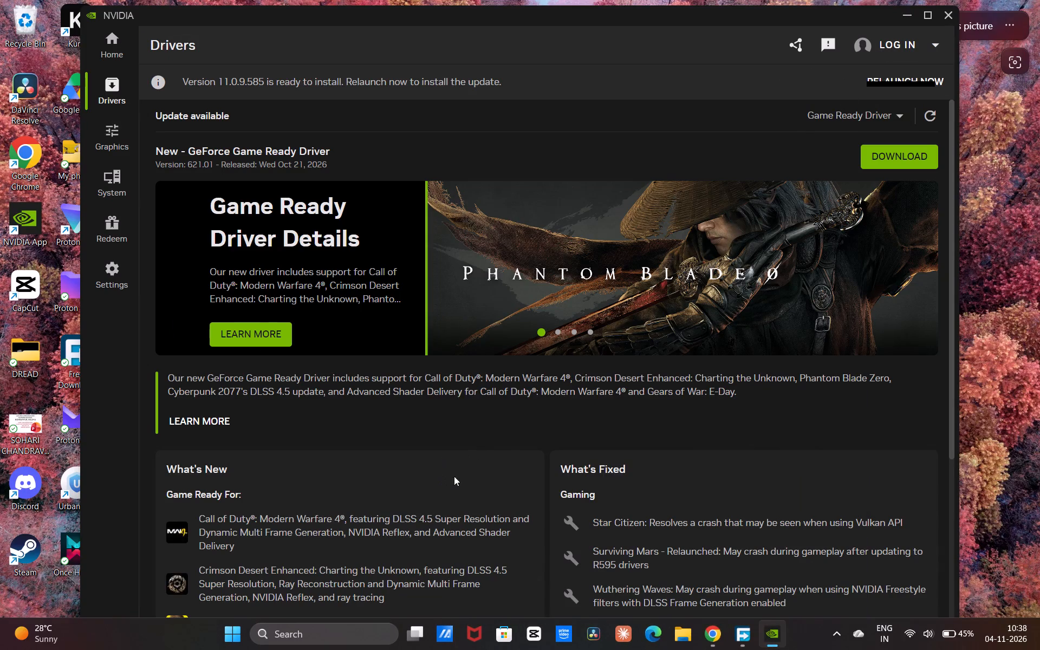
{"action": "scroll", "coordinate": [443, 457], "scroll_direction": "down", "scroll_amount": 8}
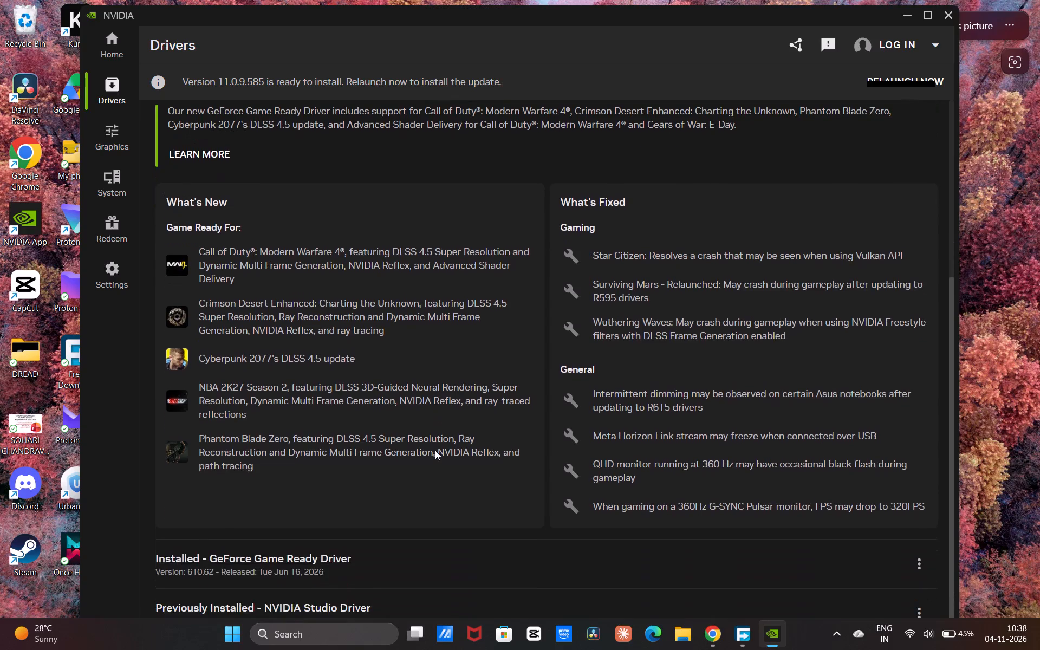
{"action": "scroll", "coordinate": [270, 503], "scroll_direction": "down", "scroll_amount": 5}
{"action": "left_click", "coordinate": [394, 570]}
{"action": "scroll", "coordinate": [552, 341], "scroll_direction": "up", "scroll_amount": 3}
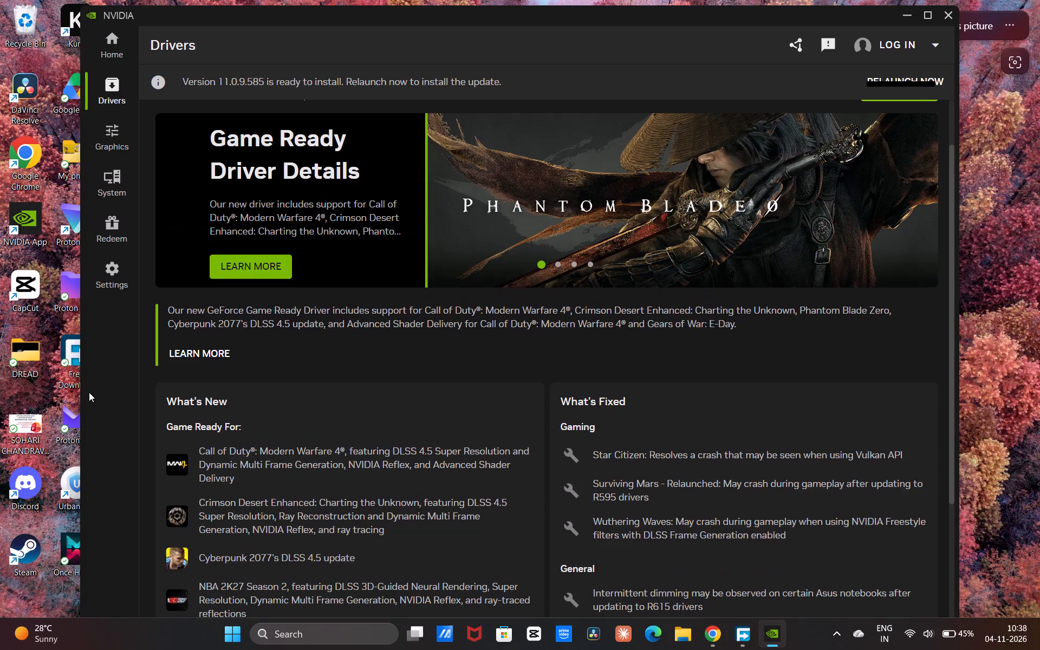
{"action": "left_click", "coordinate": [115, 88]}
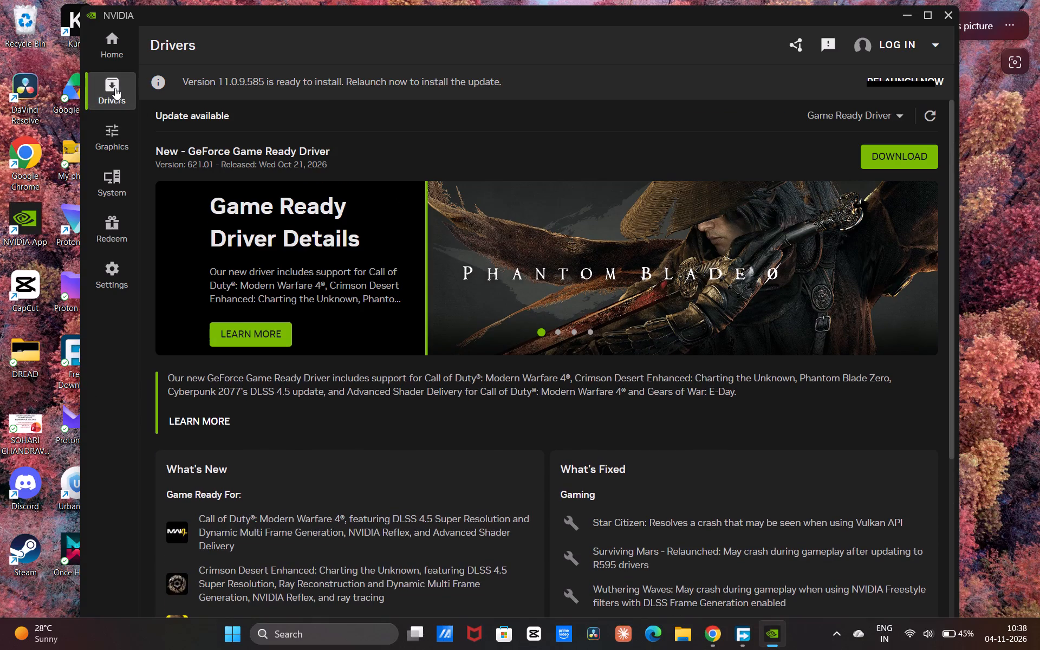
{"action": "left_click", "coordinate": [97, 29]}
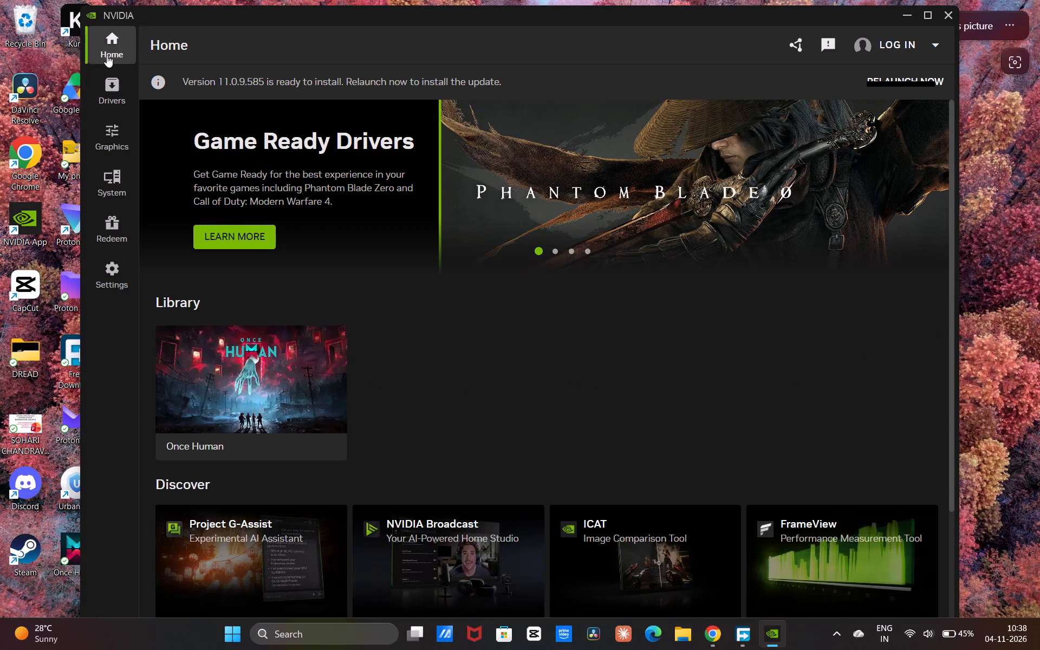
{"action": "scroll", "coordinate": [532, 492], "scroll_direction": "down", "scroll_amount": 5}
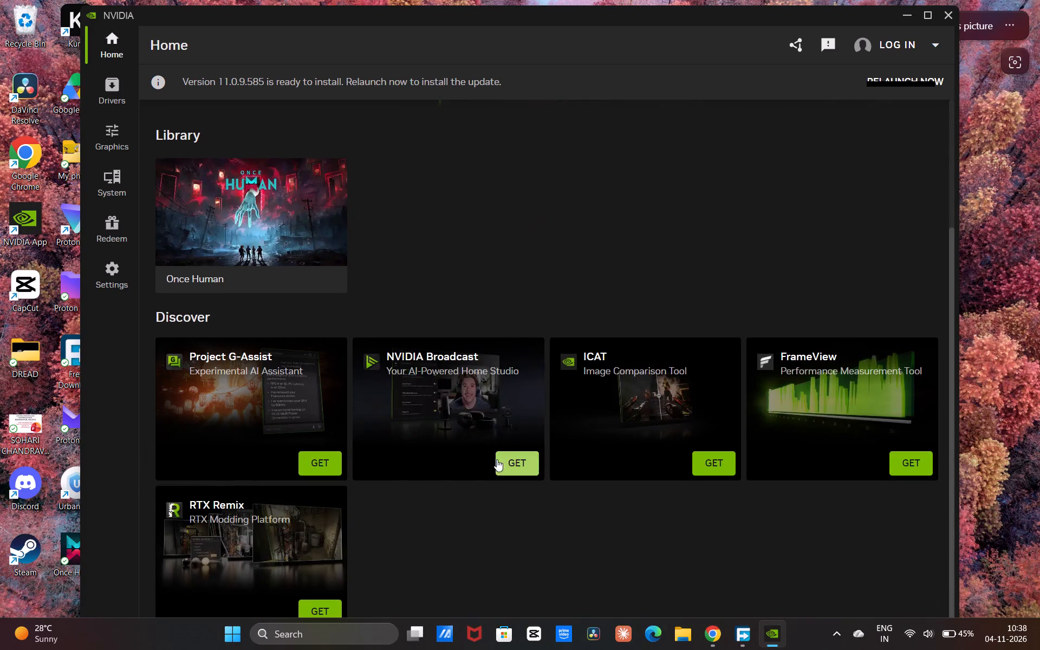
{"action": "scroll", "coordinate": [492, 458], "scroll_direction": "down", "scroll_amount": 5}
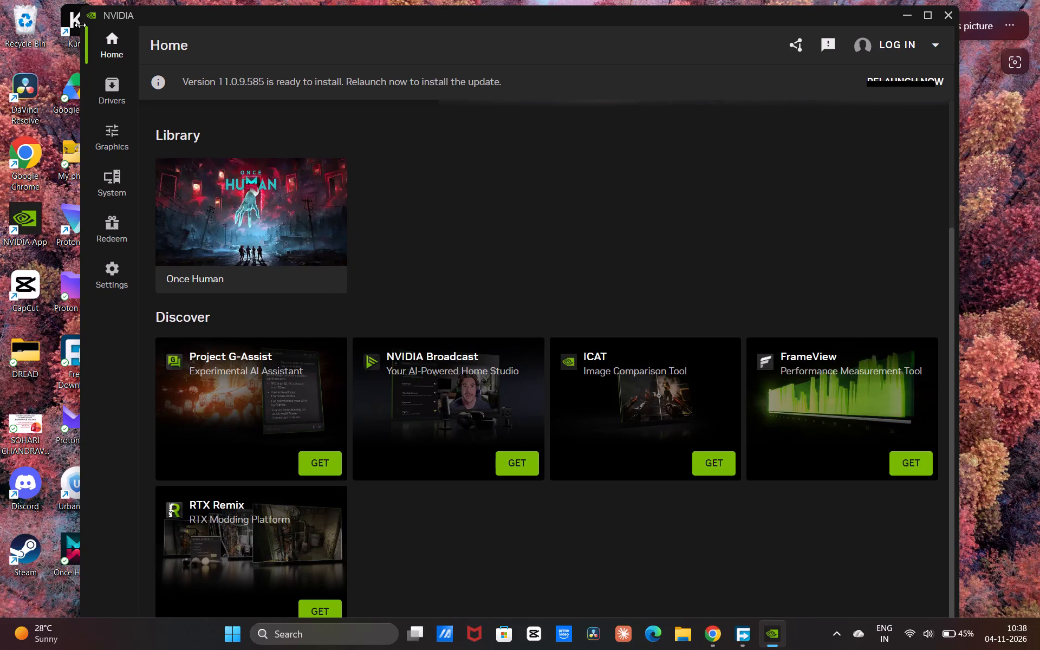
{"action": "left_click", "coordinate": [121, 83]}
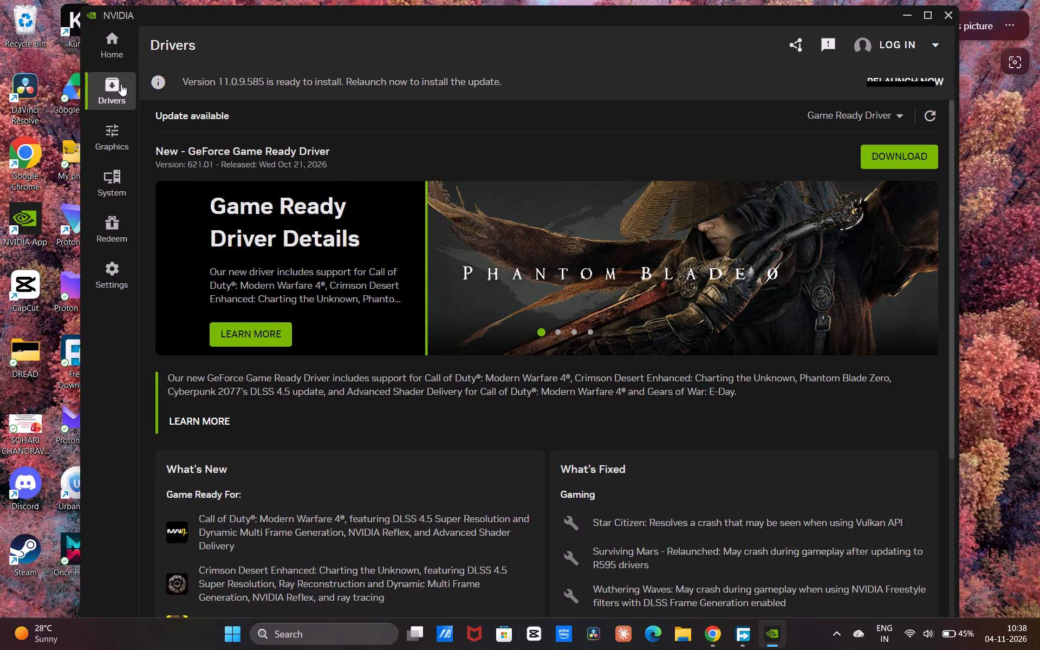
View the Once Human program's graphics settings from the NVIDIA Home library, and close the NVIDIA app.
{"action": "left_click", "coordinate": [99, 60]}
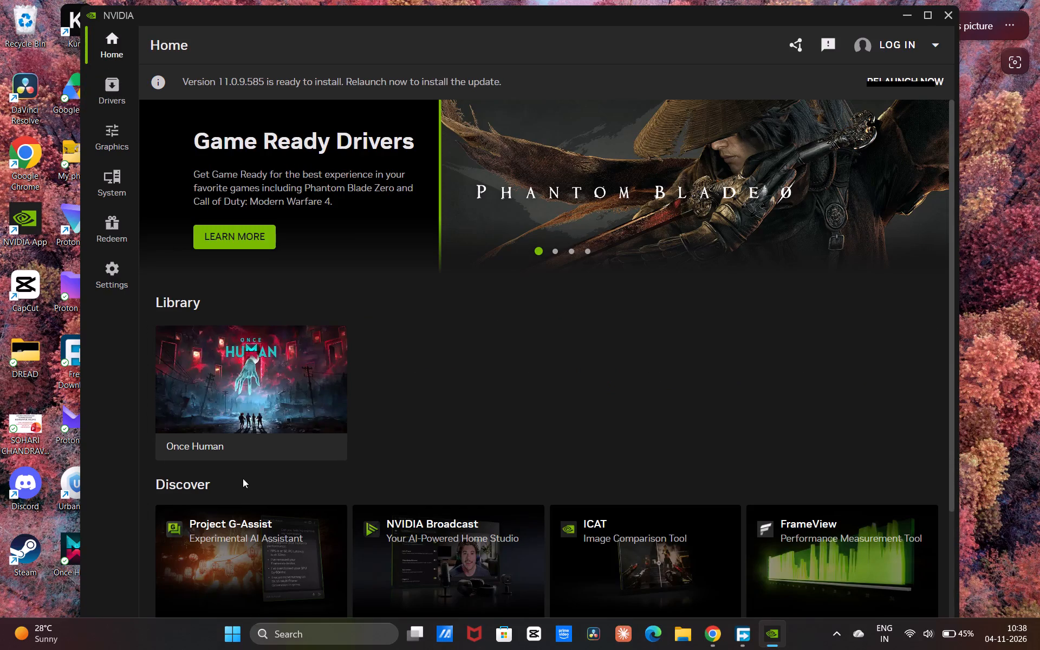
{"action": "left_click", "coordinate": [251, 357]}
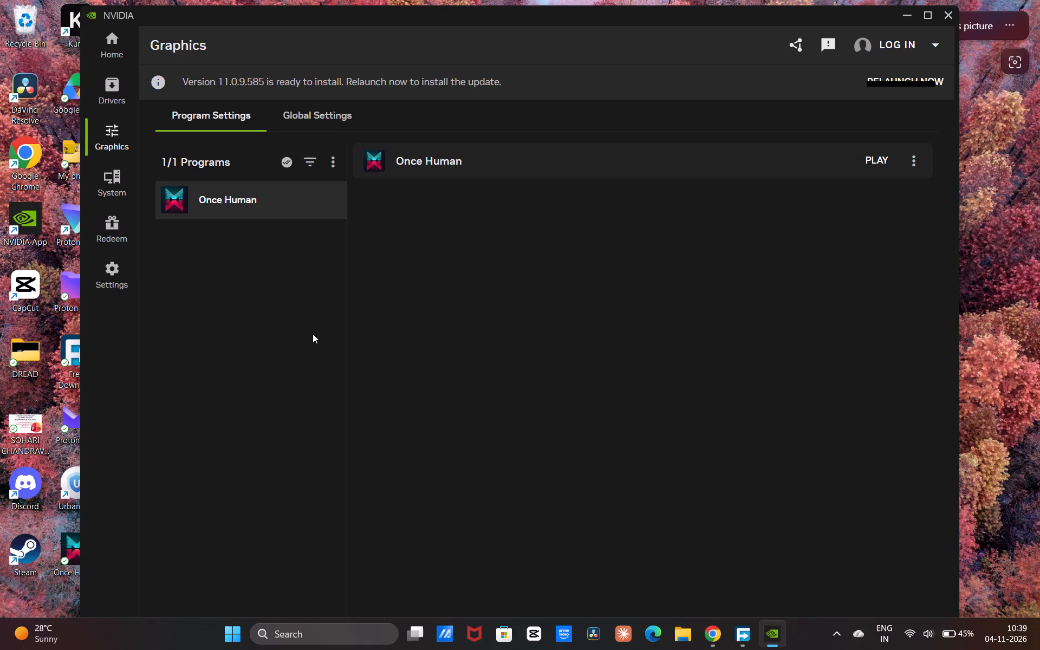
{"action": "left_click", "coordinate": [947, 16]}
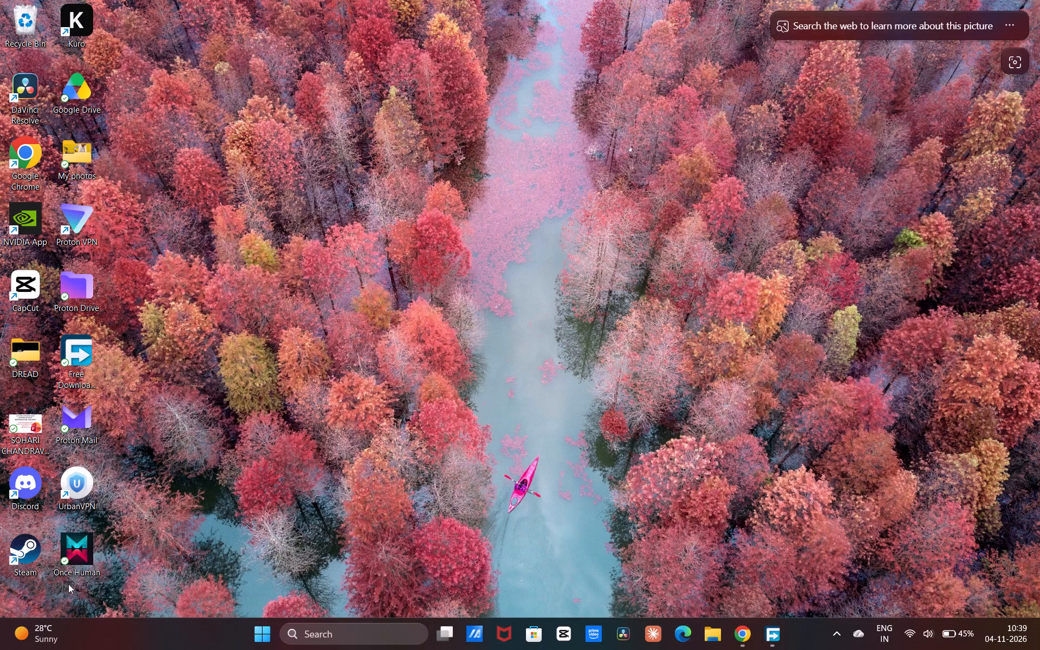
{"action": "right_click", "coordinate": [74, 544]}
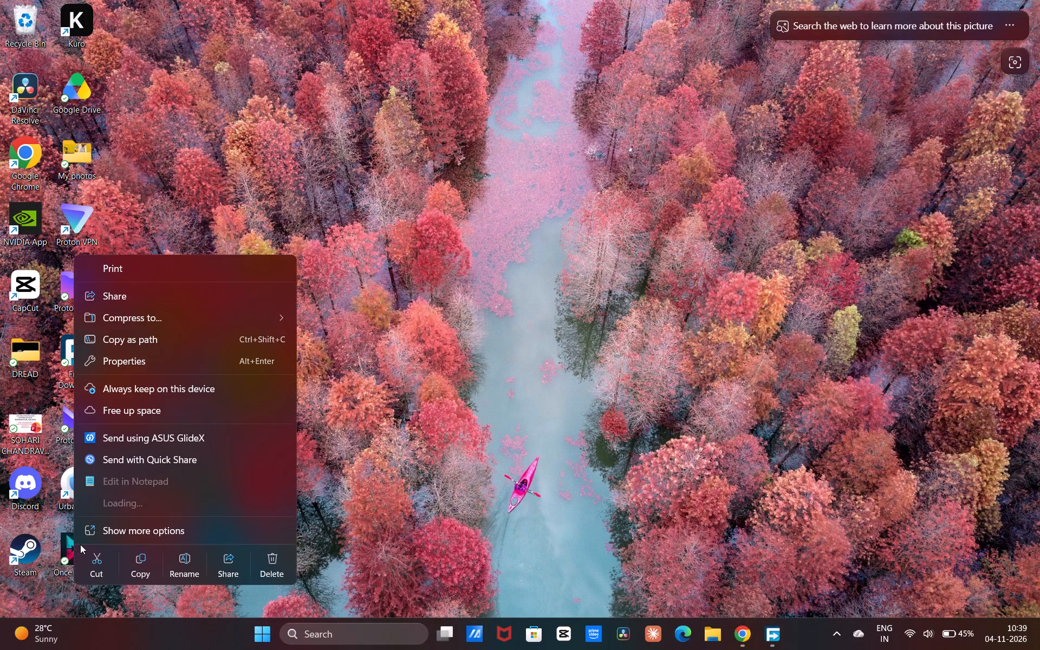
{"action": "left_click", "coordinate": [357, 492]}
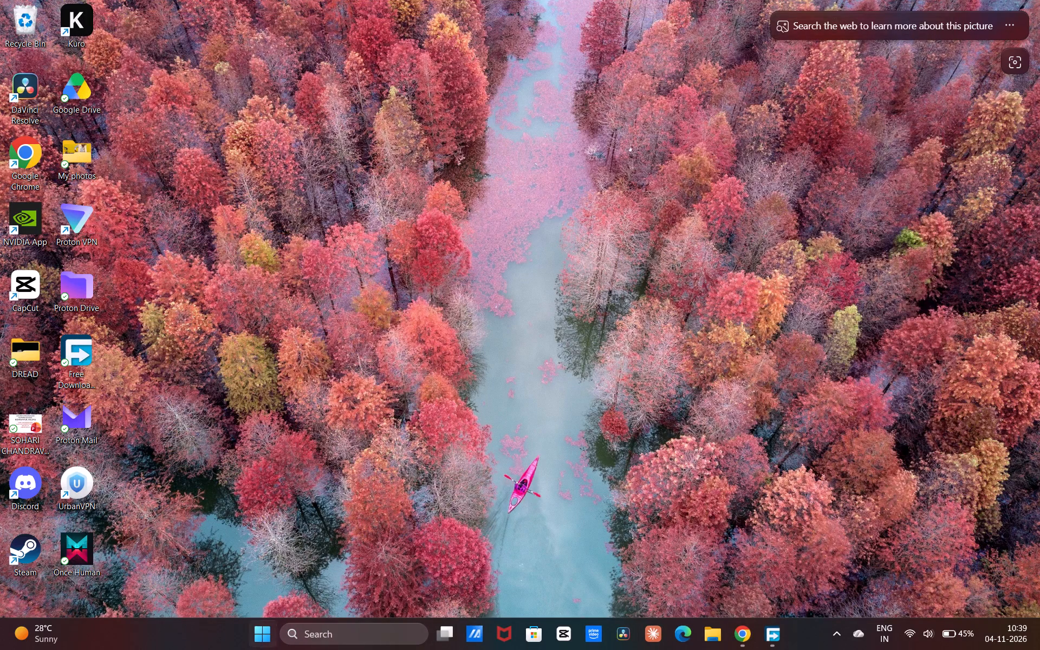
Open the file location of the Grand Theft Auto V Enhanced shortcut from the Steam group in the Start Games category.
{"action": "left_click", "coordinate": [258, 648]}
{"action": "scroll", "coordinate": [437, 443], "scroll_direction": "down", "scroll_amount": 6}
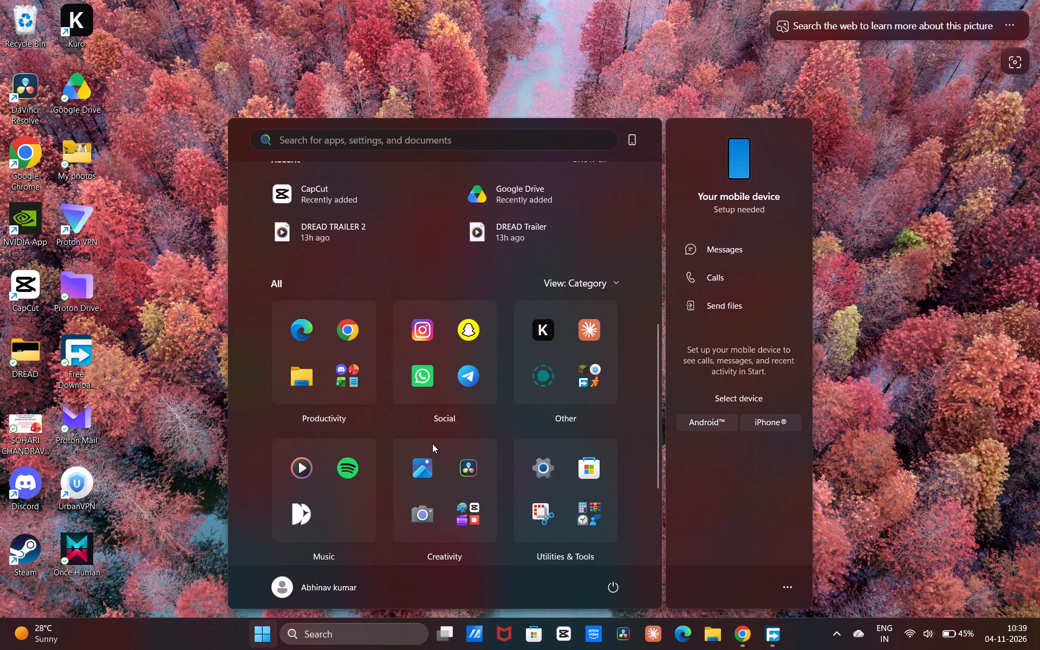
{"action": "scroll", "coordinate": [432, 444], "scroll_direction": "down", "scroll_amount": 5}
{"action": "left_click", "coordinate": [464, 502]}
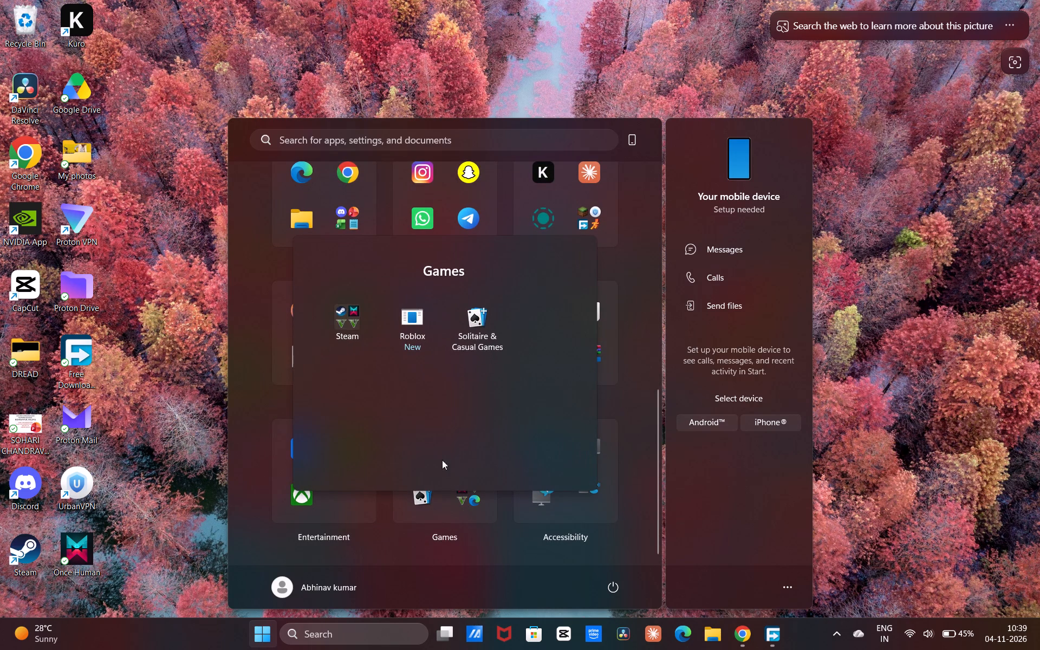
{"action": "left_click", "coordinate": [349, 334]}
{"action": "right_click", "coordinate": [413, 316]}
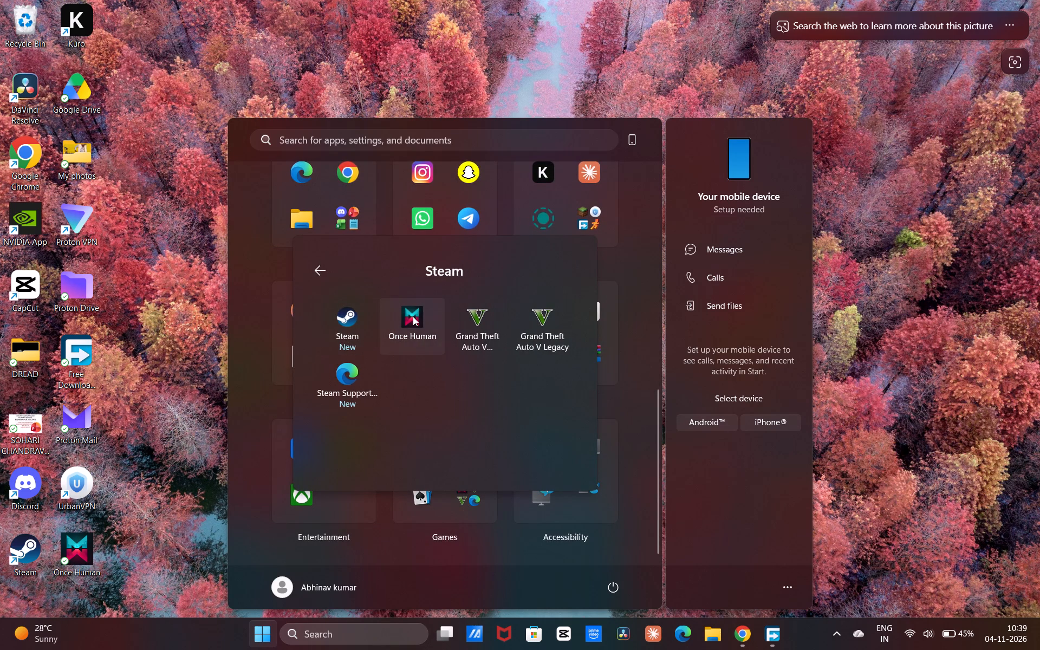
{"action": "left_click", "coordinate": [473, 398]}
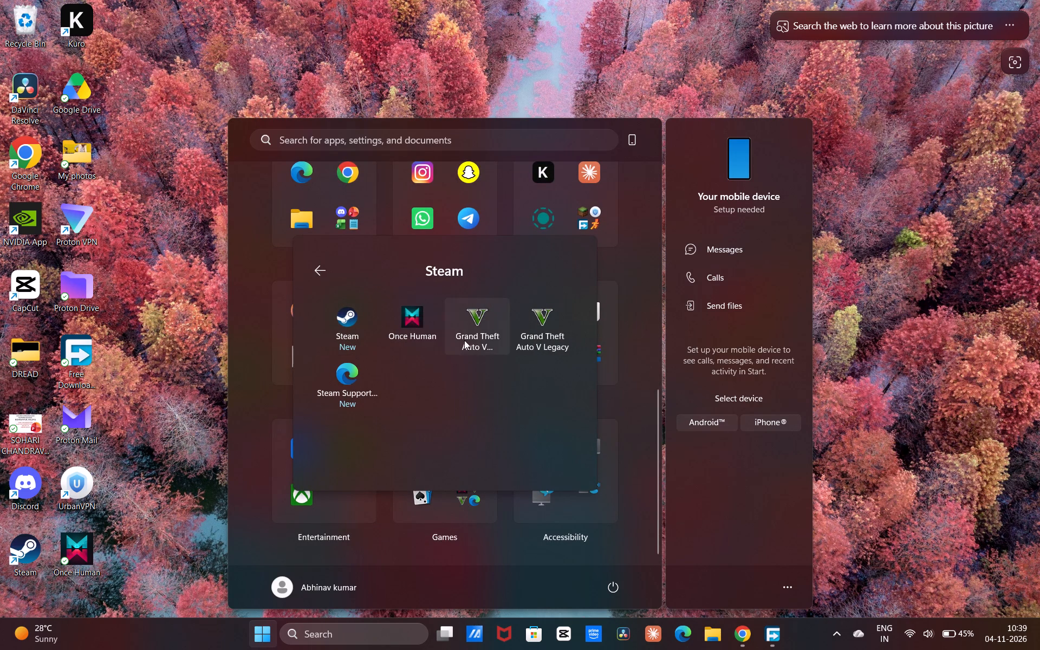
{"action": "right_click", "coordinate": [466, 329]}
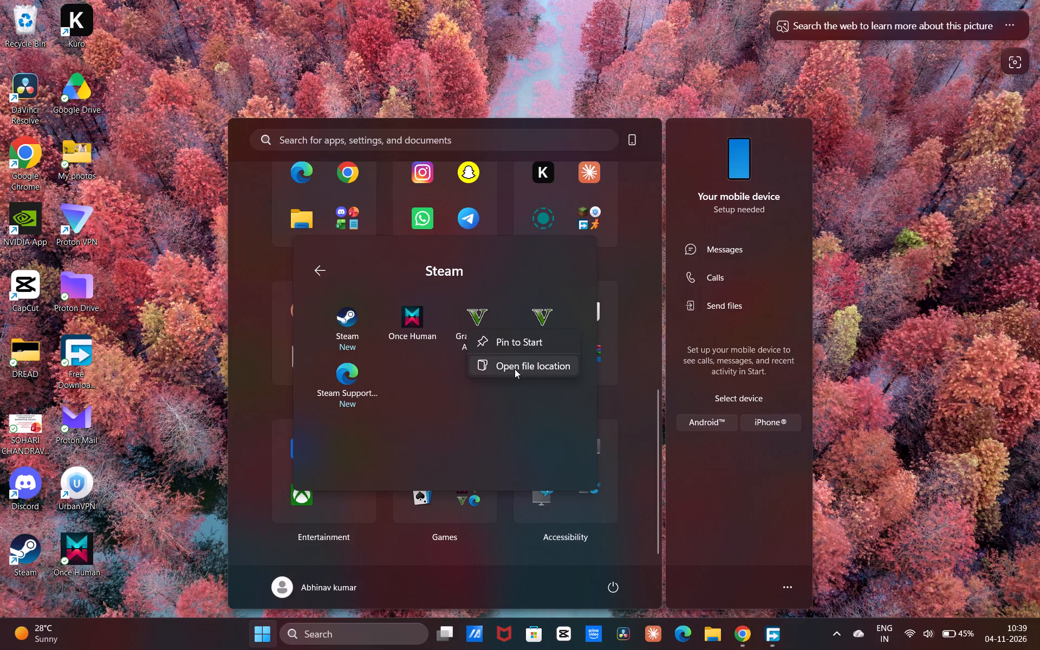
{"action": "left_click", "coordinate": [515, 369]}
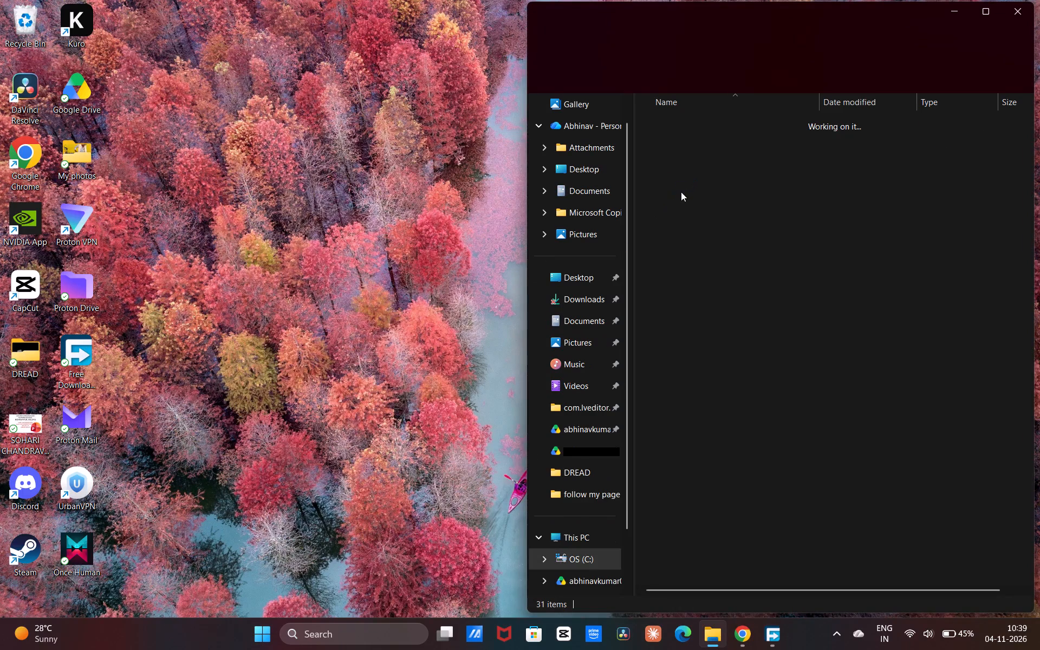
Delete the Grand Theft Auto V Enhanced and Grand Theft Auto V Legacy shortcuts from the Steam programs folder.
{"action": "right_click", "coordinate": [786, 115]}
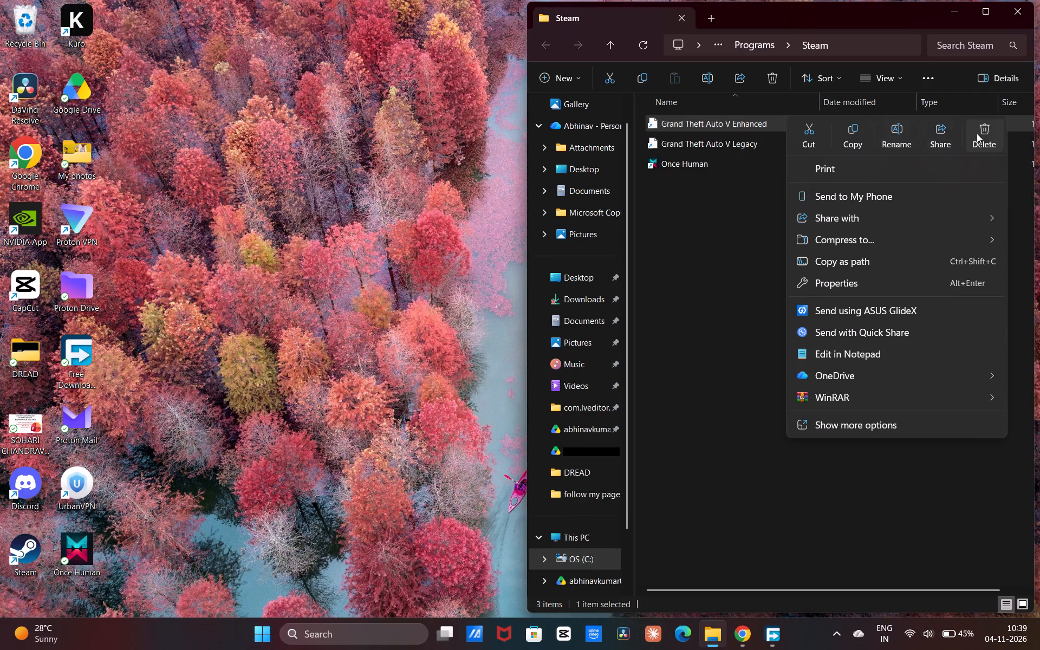
{"action": "left_click", "coordinate": [977, 133]}
{"action": "right_click", "coordinate": [786, 119]}
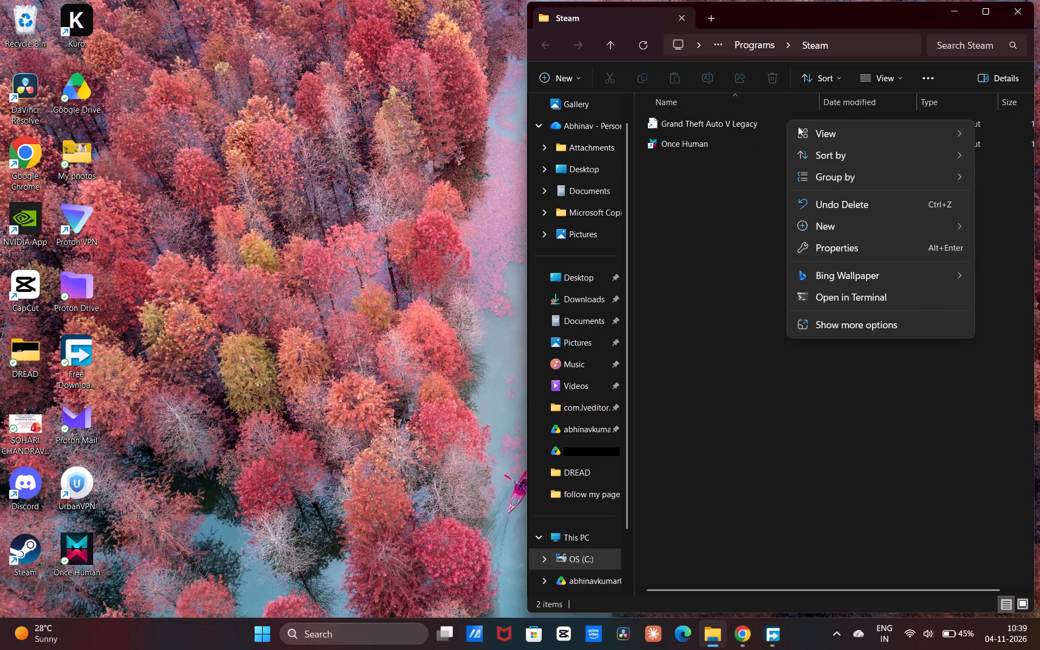
{"action": "left_click", "coordinate": [746, 172]}
{"action": "left_click", "coordinate": [767, 131]}
{"action": "right_click", "coordinate": [768, 125]}
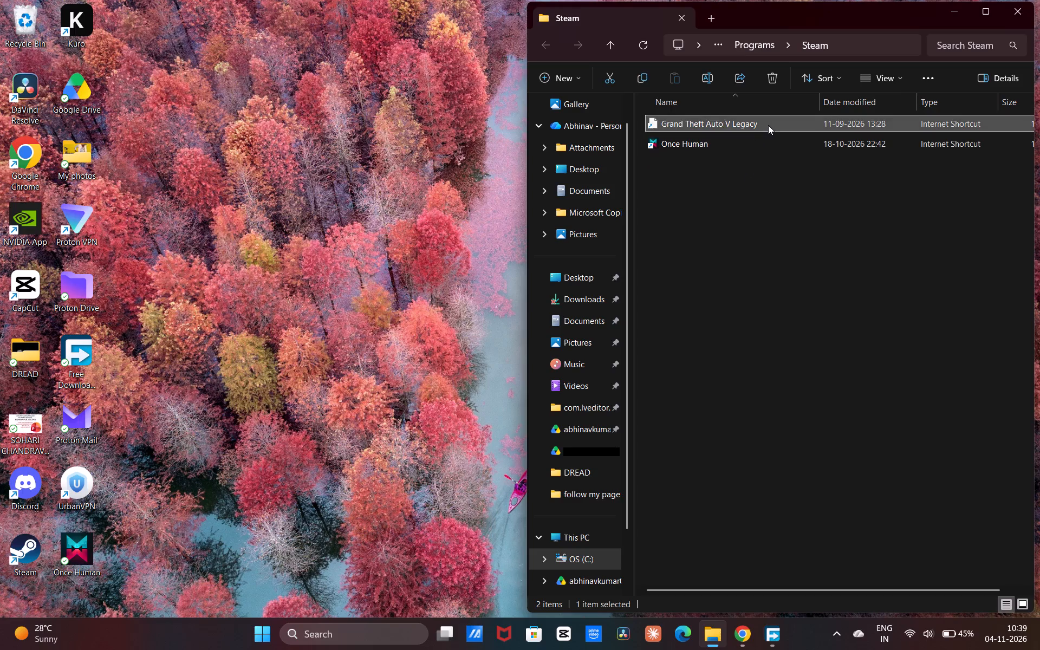
{"action": "left_click", "coordinate": [964, 143]}
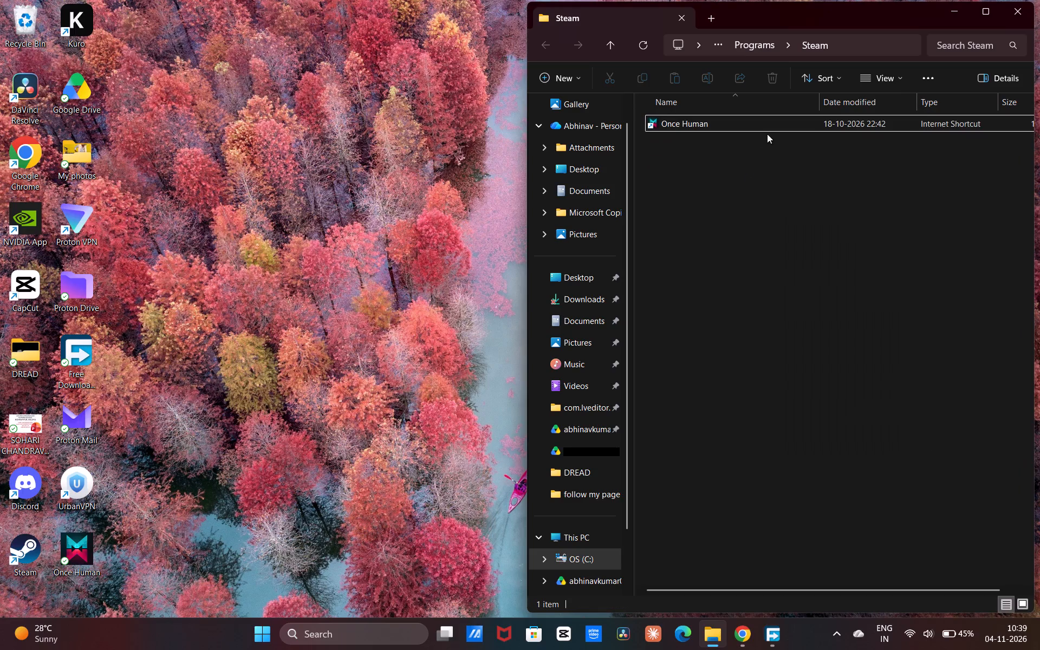
Examine the Start app categories, the OS (C:) drive and its common_attachment folder, and close File Explorer.
{"action": "left_click", "coordinate": [581, 542]}
{"action": "left_click", "coordinate": [577, 563]}
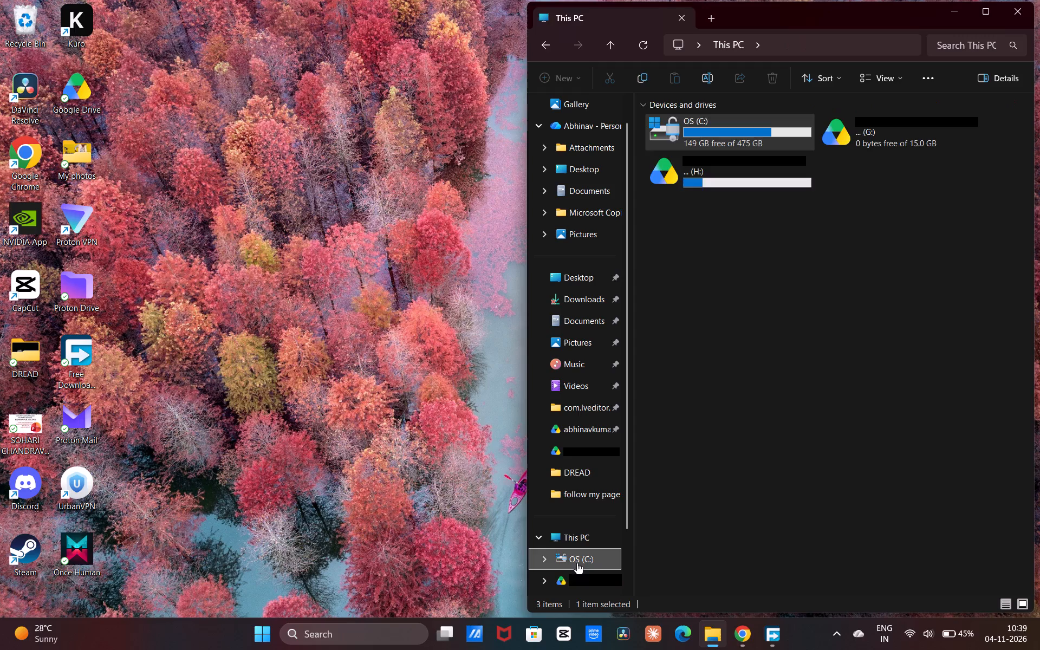
{"action": "left_click", "coordinate": [269, 637]}
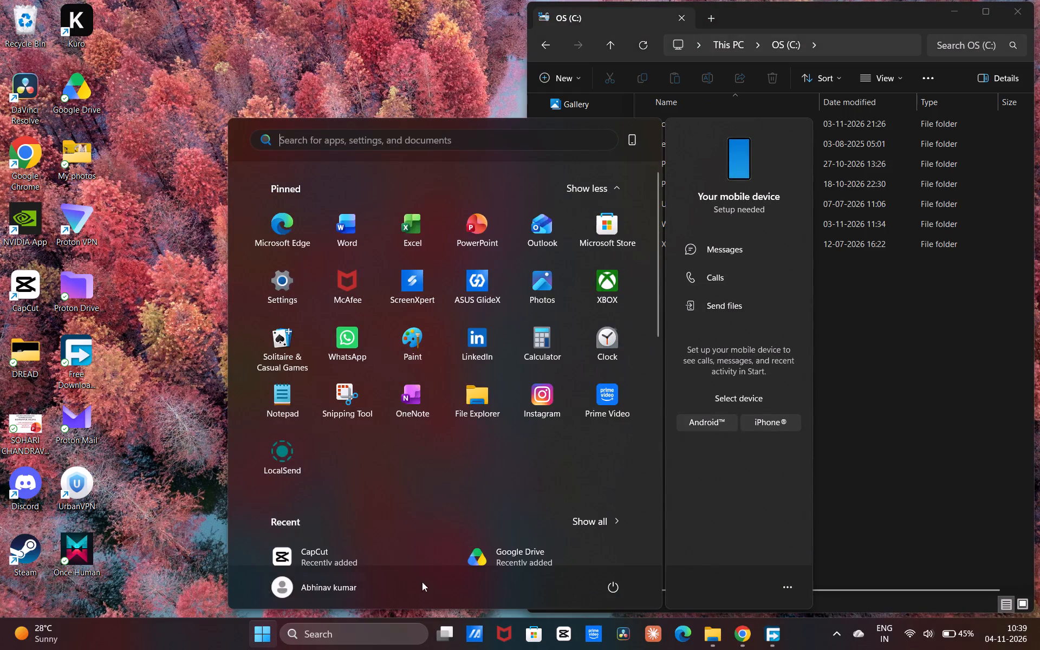
{"action": "scroll", "coordinate": [488, 433], "scroll_direction": "down", "scroll_amount": 7}
{"action": "scroll", "coordinate": [438, 372], "scroll_direction": "down", "scroll_amount": 2}
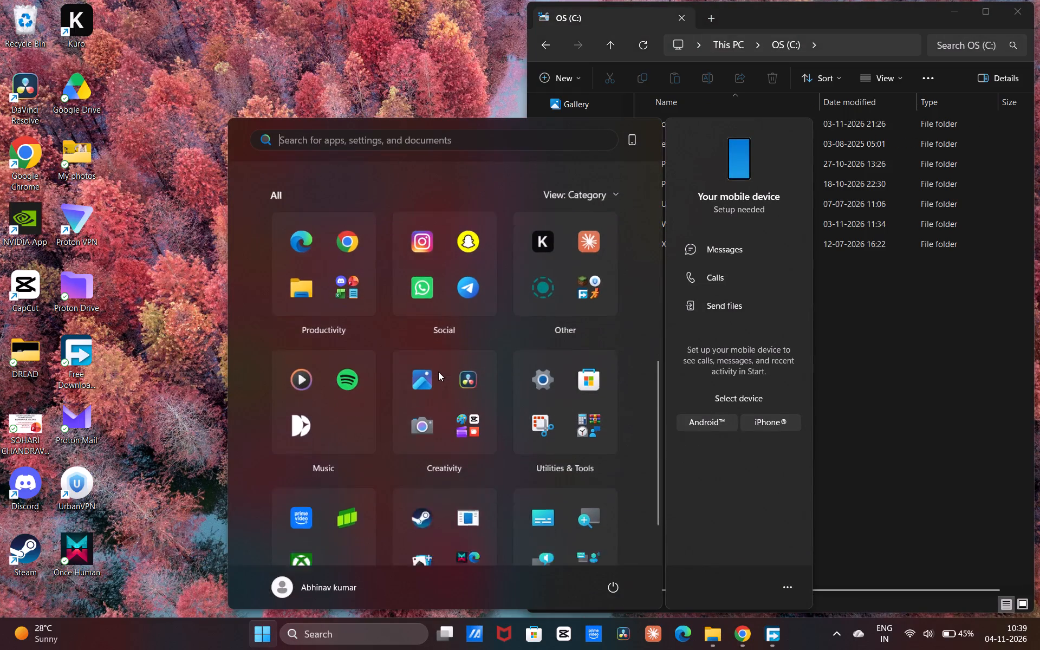
{"action": "scroll", "coordinate": [438, 372], "scroll_direction": "down", "scroll_amount": 2}
{"action": "left_click", "coordinate": [935, 417]}
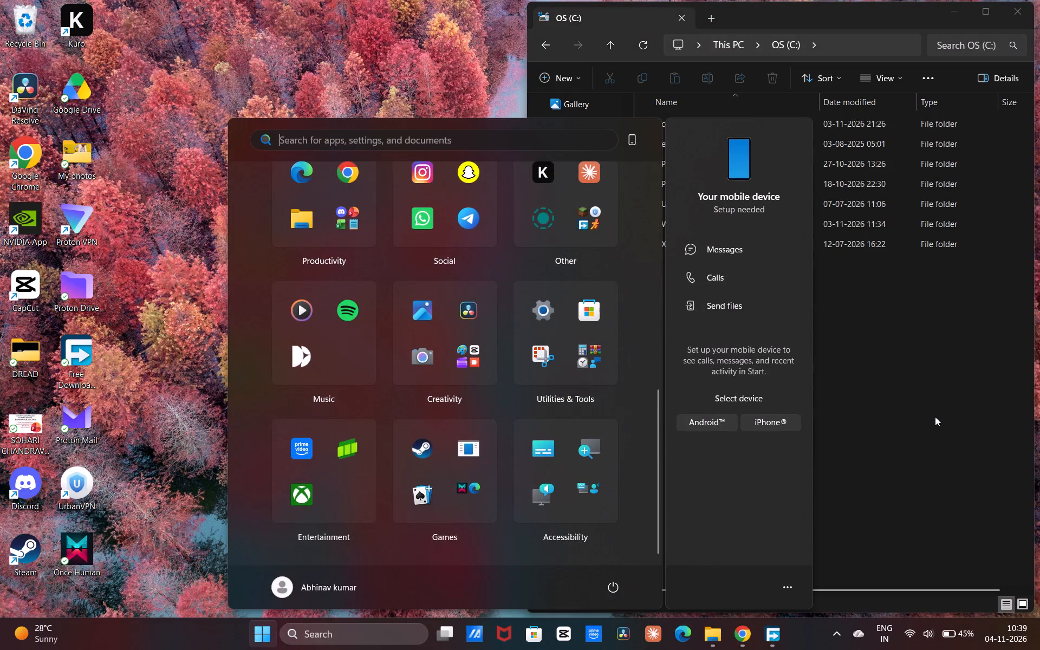
{"action": "left_click", "coordinate": [590, 532]}
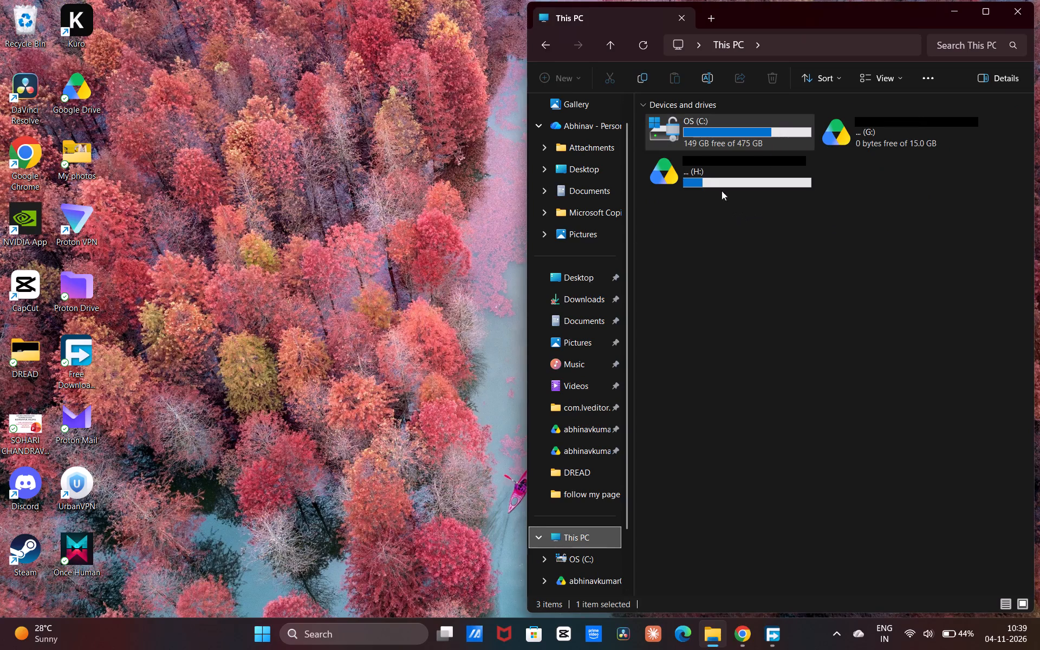
{"action": "double_click", "coordinate": [659, 139]}
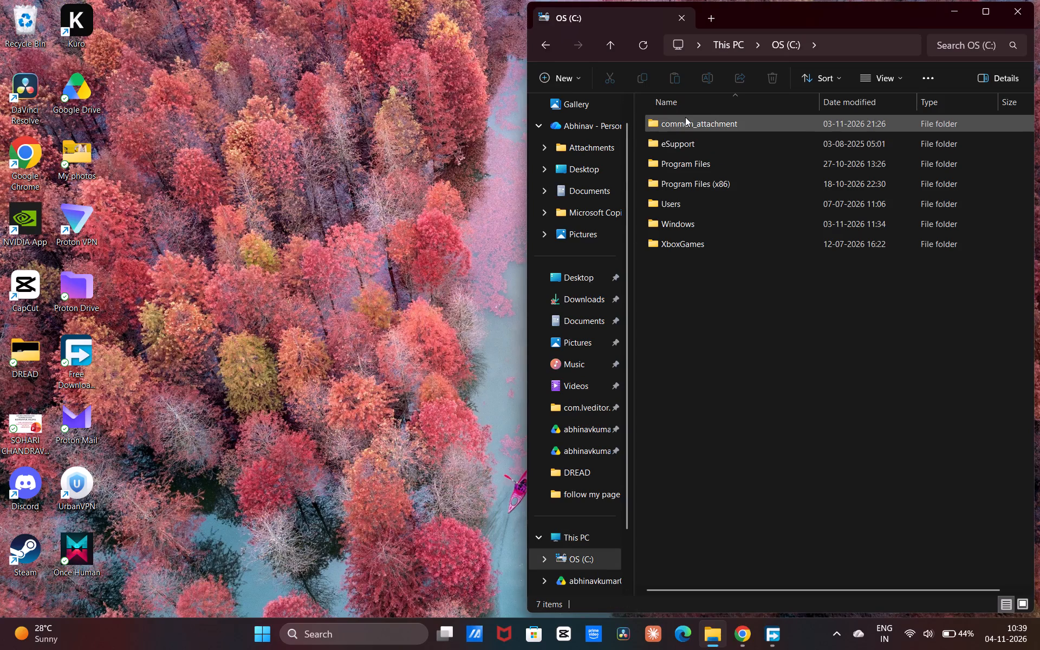
{"action": "double_click", "coordinate": [686, 117]}
{"action": "left_click", "coordinate": [1039, 0]}
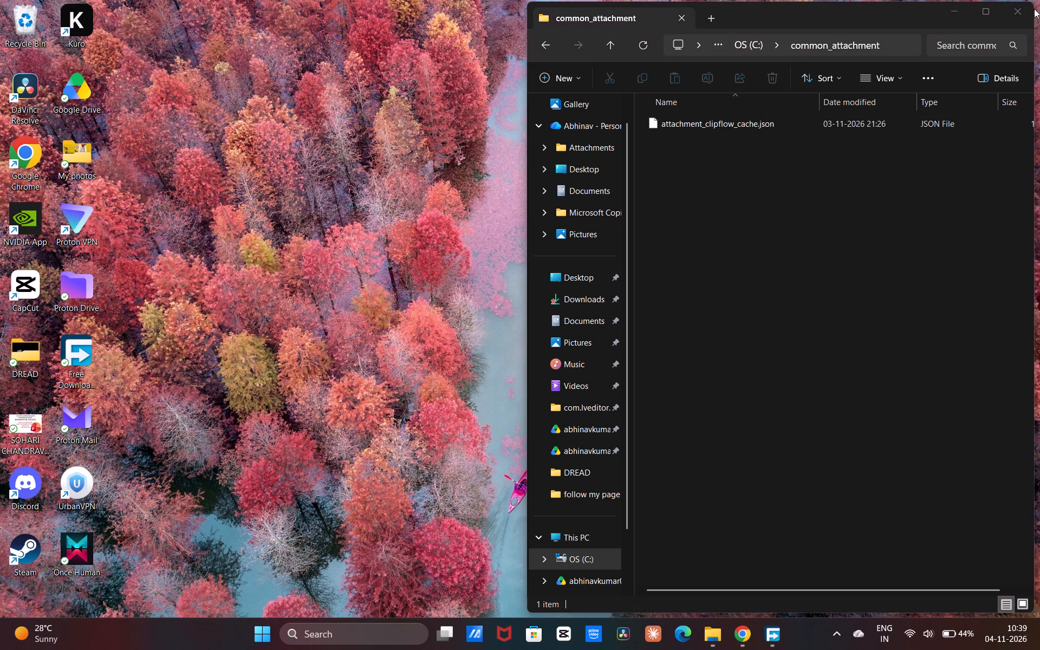
{"action": "left_click", "coordinate": [1030, 15]}
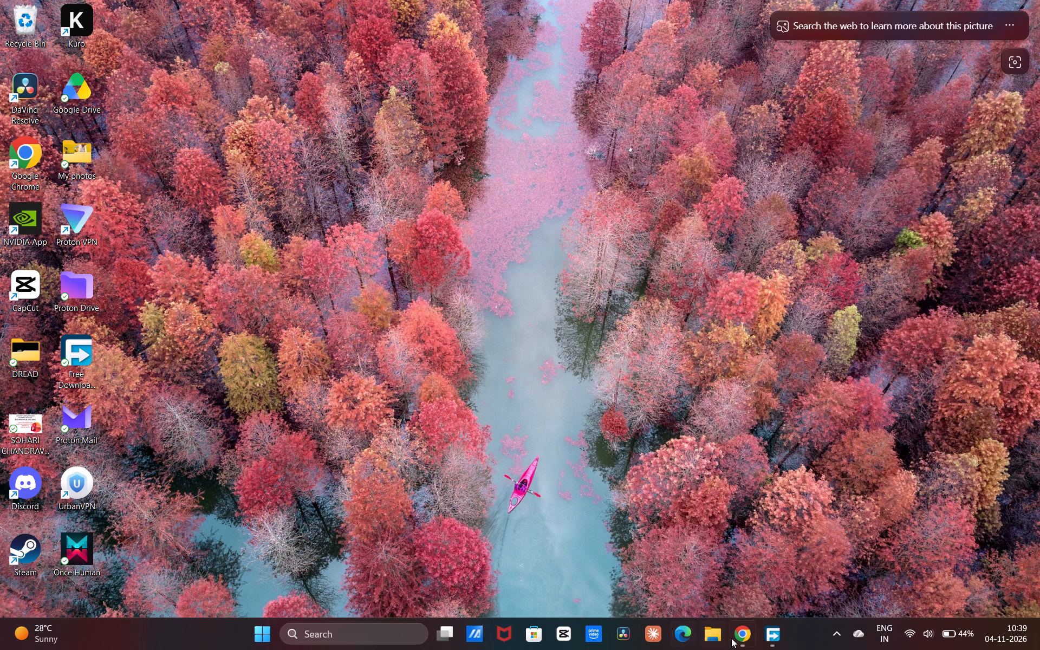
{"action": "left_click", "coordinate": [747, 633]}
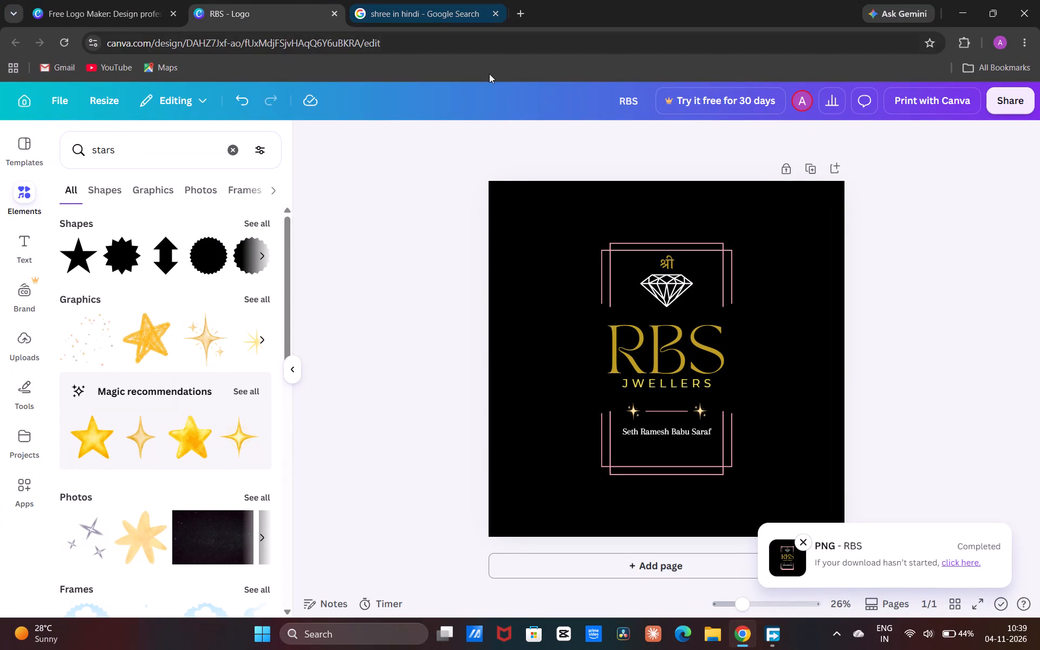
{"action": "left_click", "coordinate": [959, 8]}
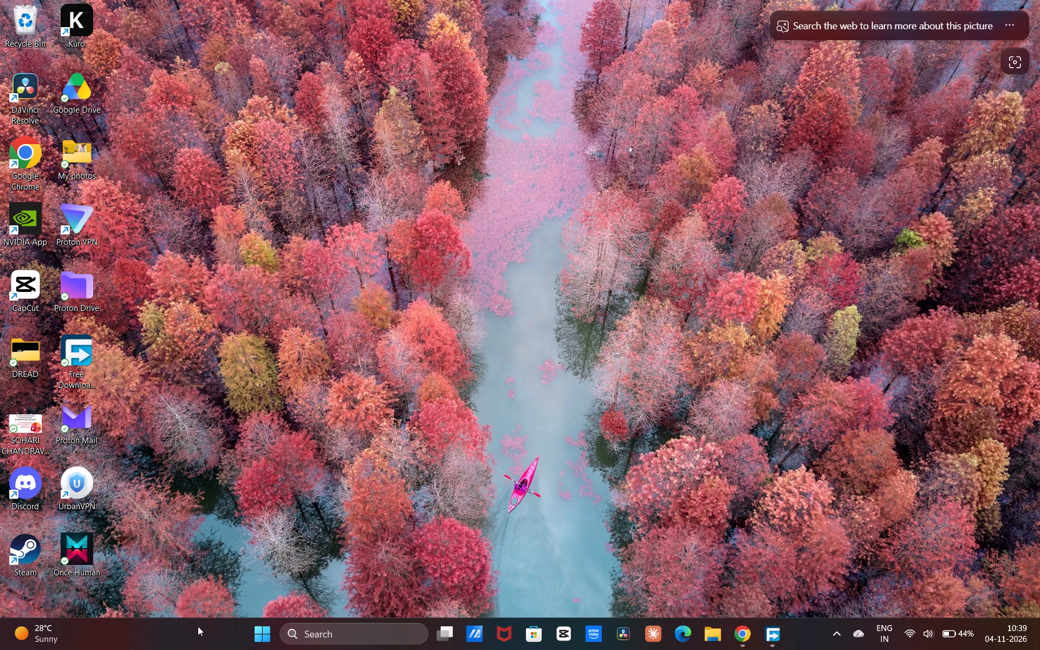
Open WhatsApp from the pinned Start apps.
{"action": "left_click", "coordinate": [272, 649]}
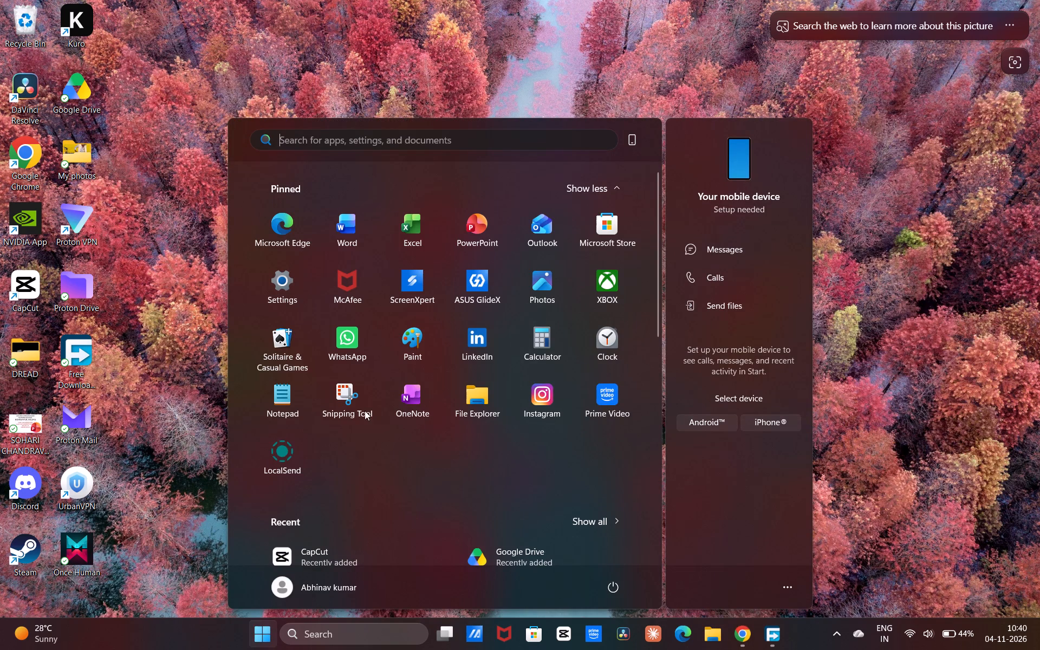
{"action": "left_click", "coordinate": [369, 348]}
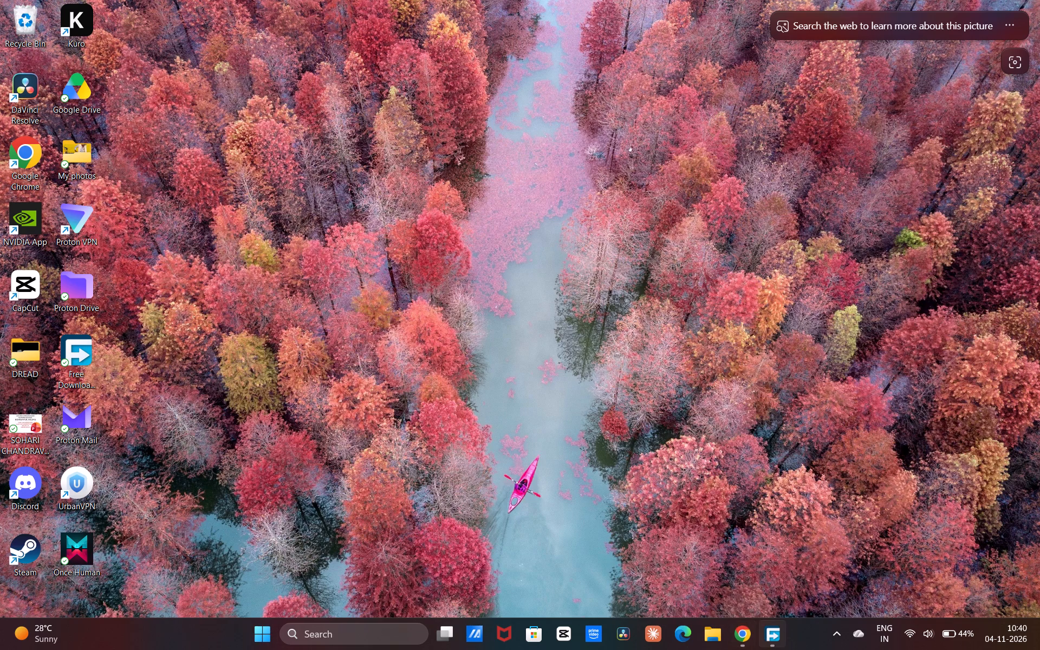